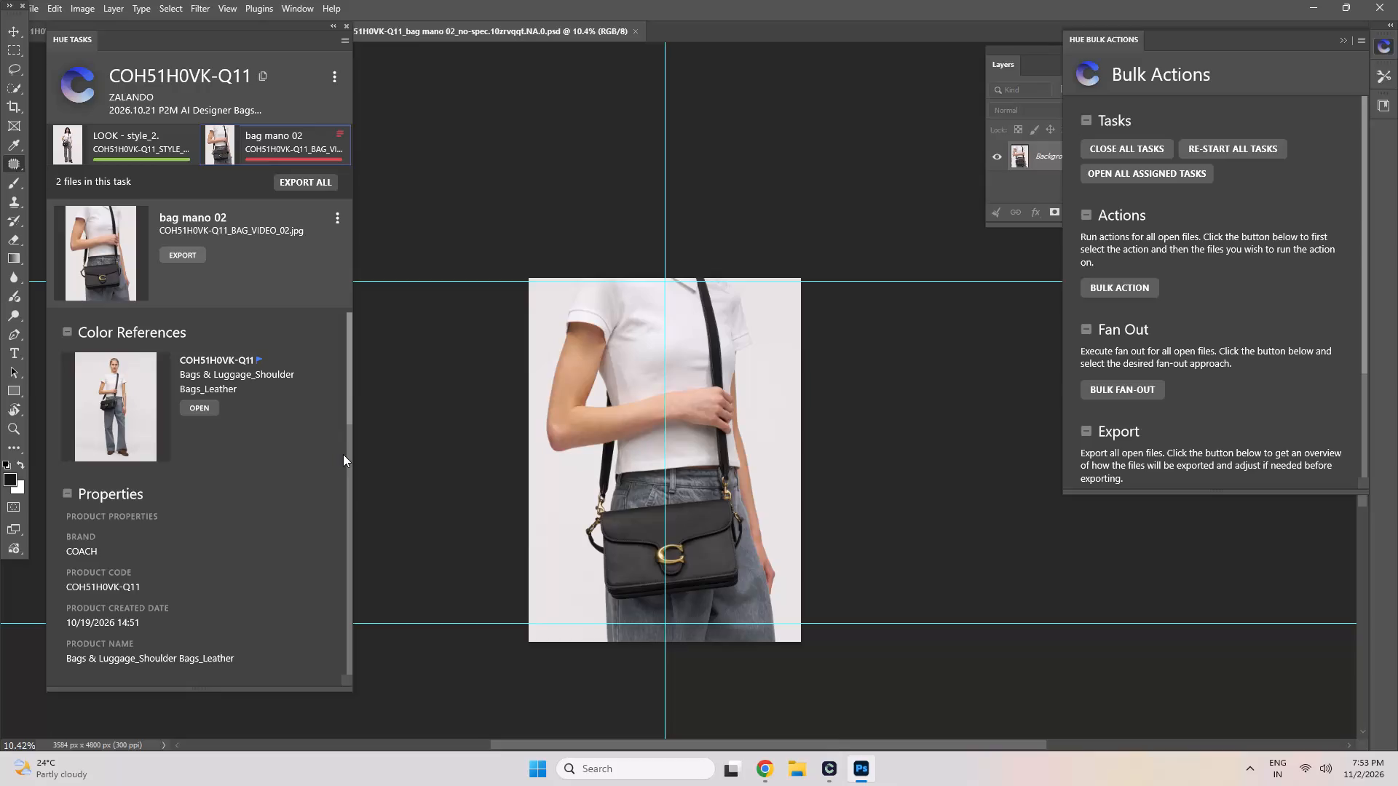
Bring up the marked-up bag mano 02 rejection image with the "missing hair" comment and start a screen snip.
drag(349, 376, 390, 677)
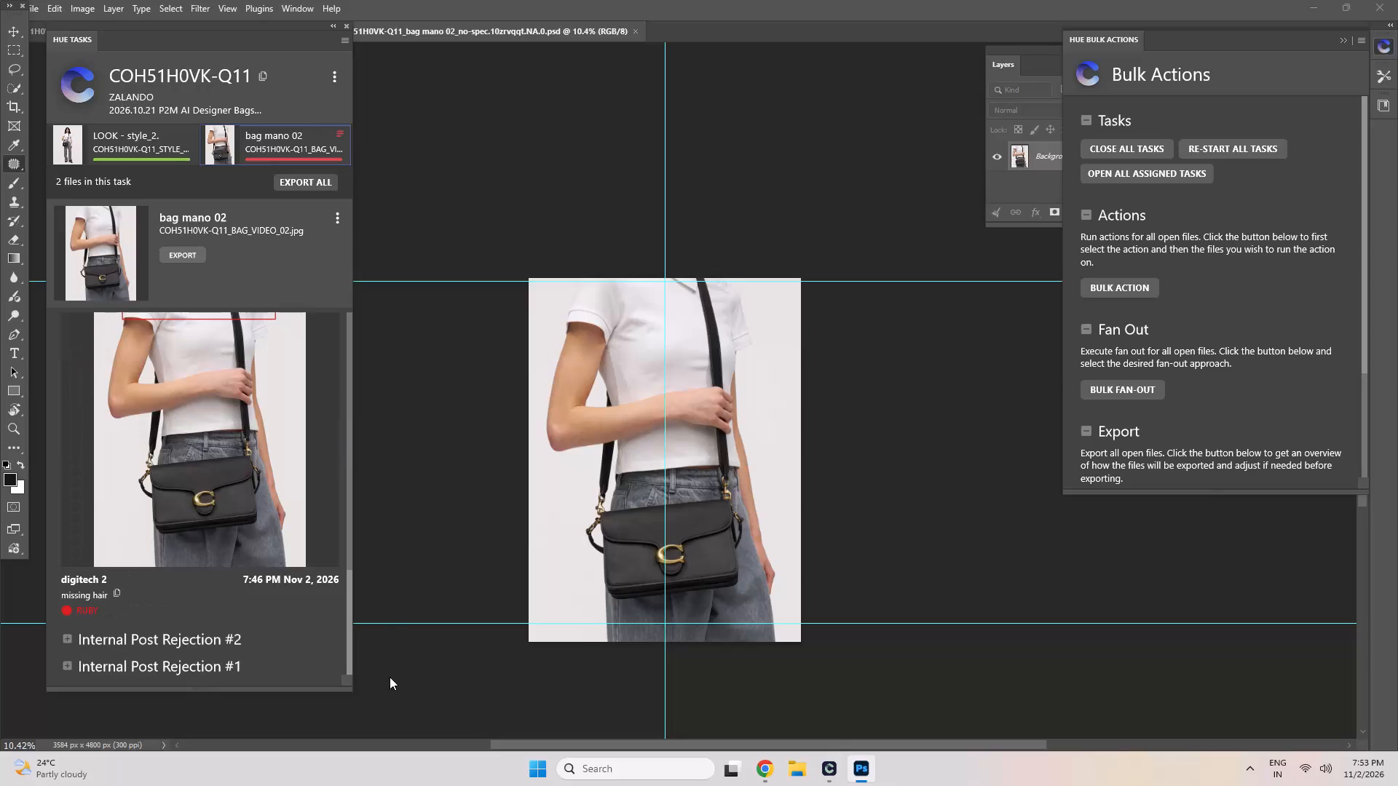
drag(390, 677, 395, 628)
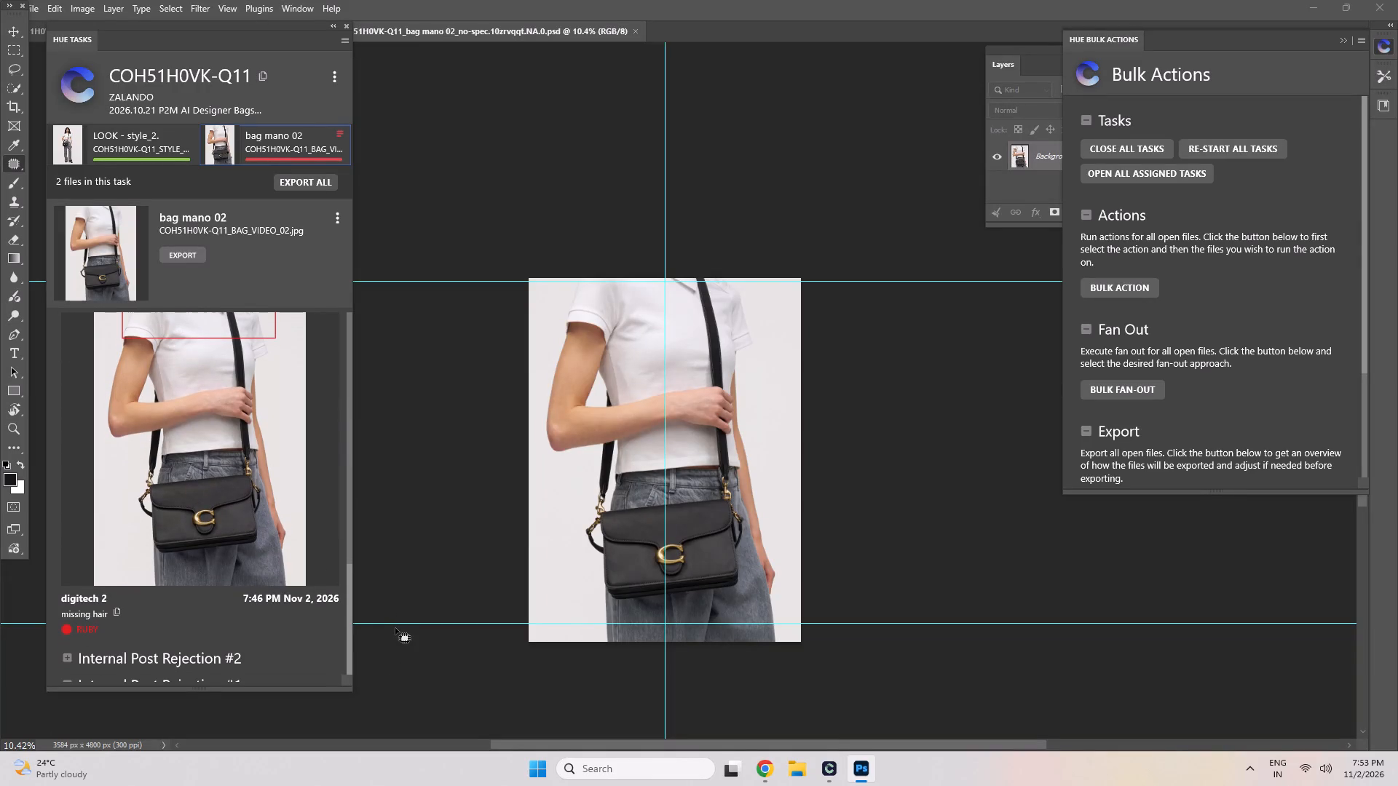
key(shift+super+s)
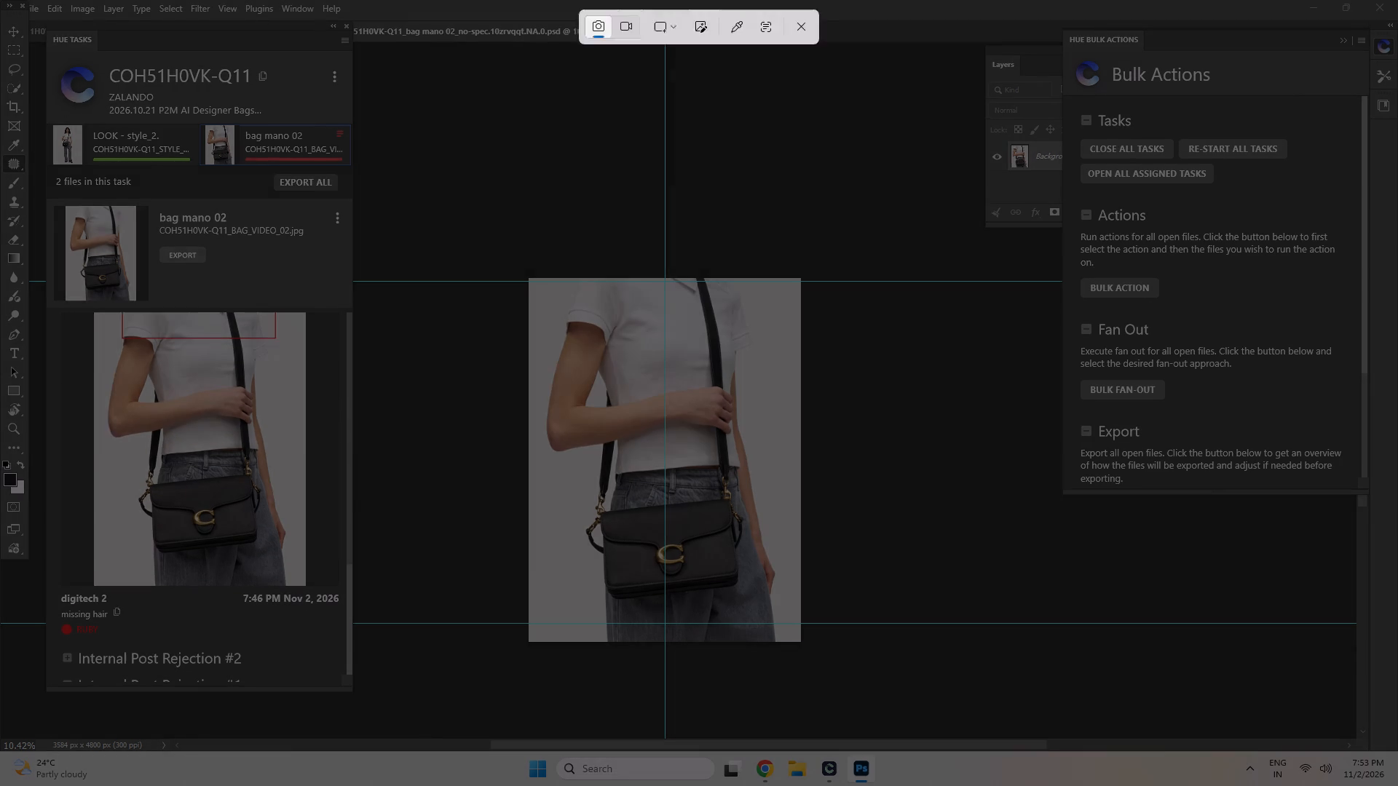
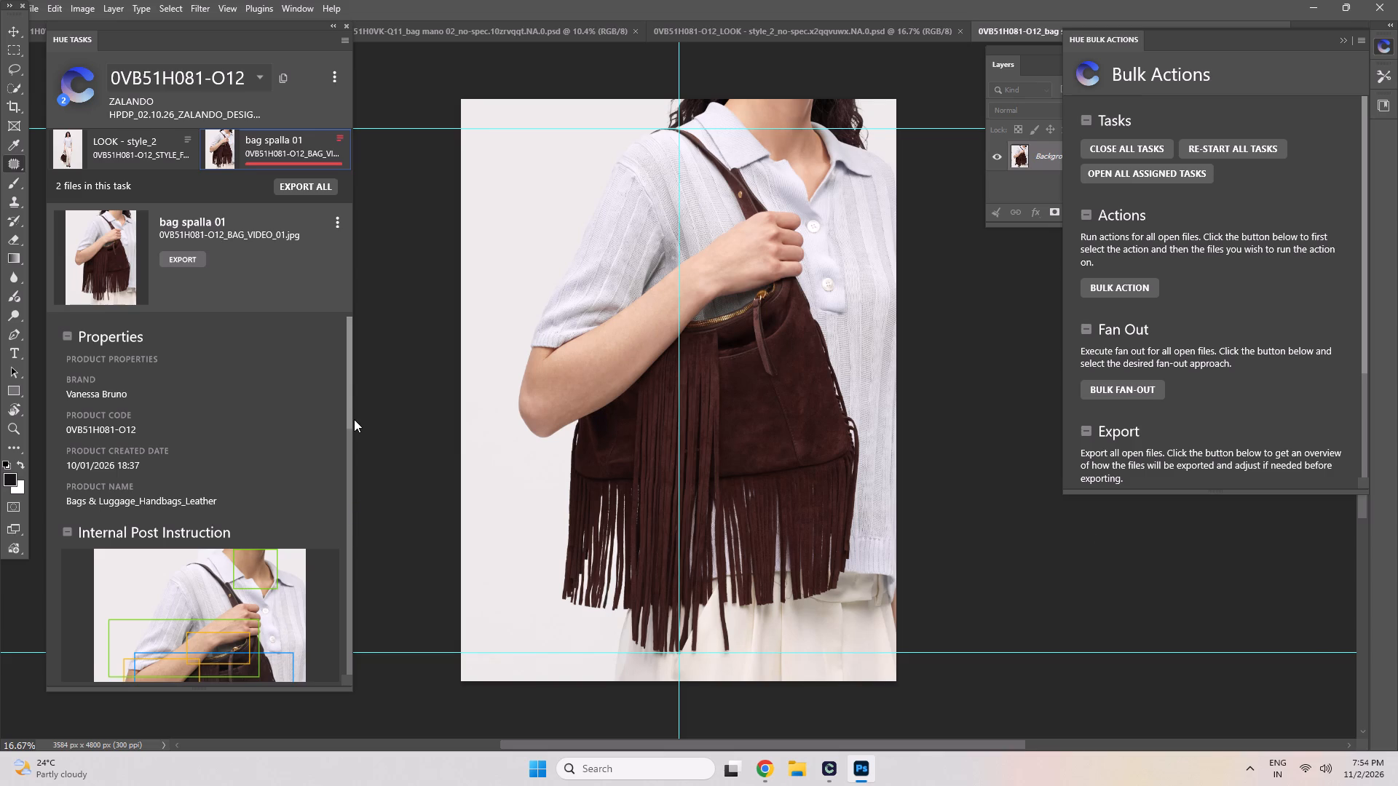
Examine the Internal Post Rejection #6 markup and comment for the bag spalla 01 image.
drag(347, 394, 374, 619)
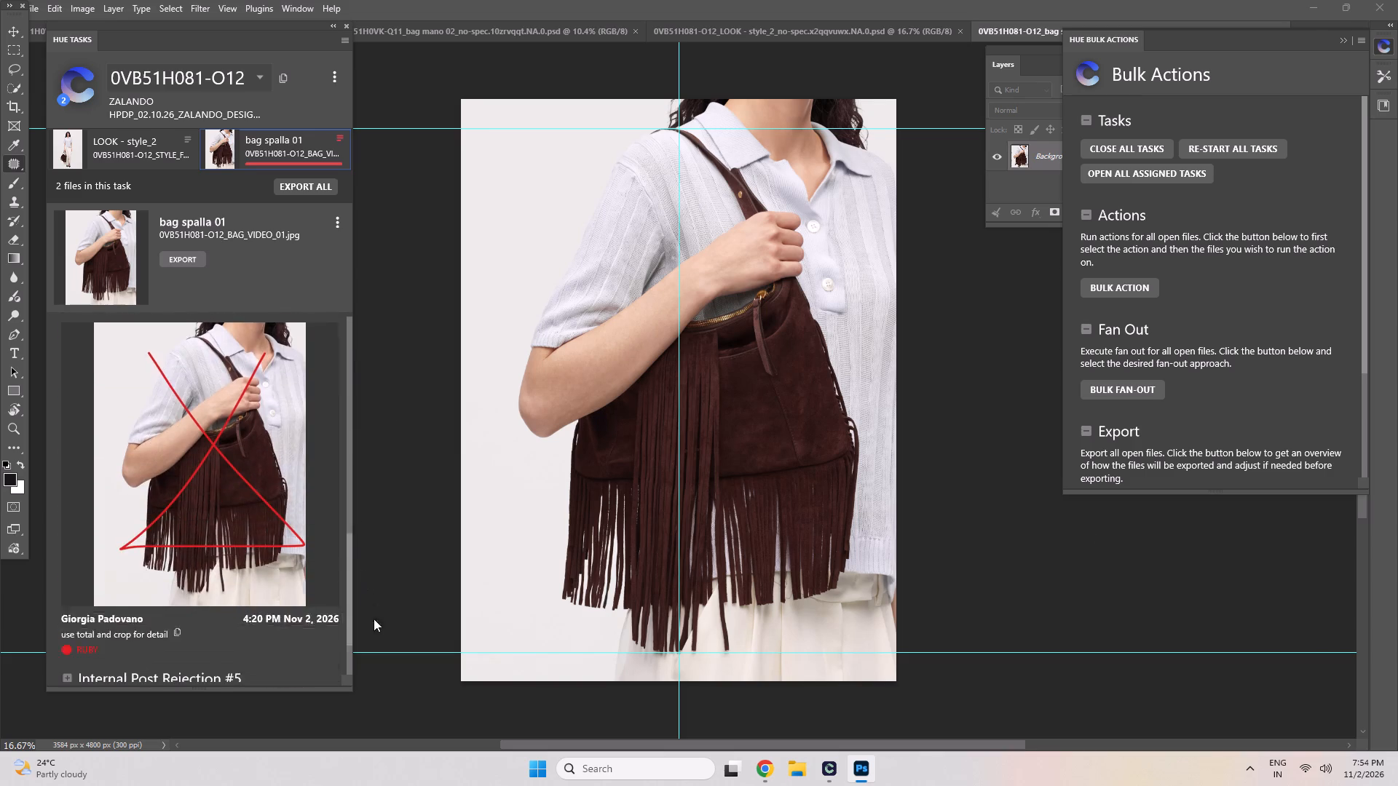
drag(374, 619, 387, 598)
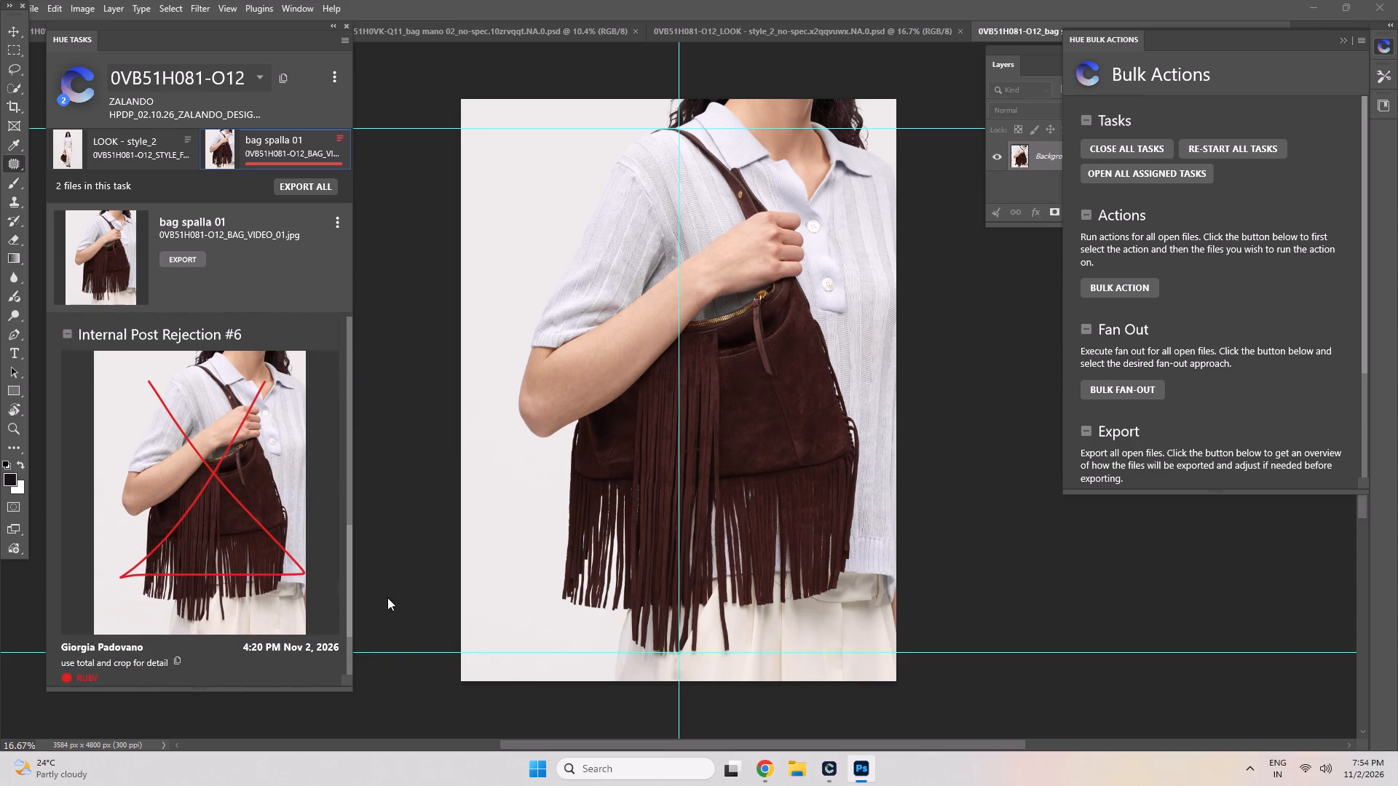
drag(387, 598, 387, 622)
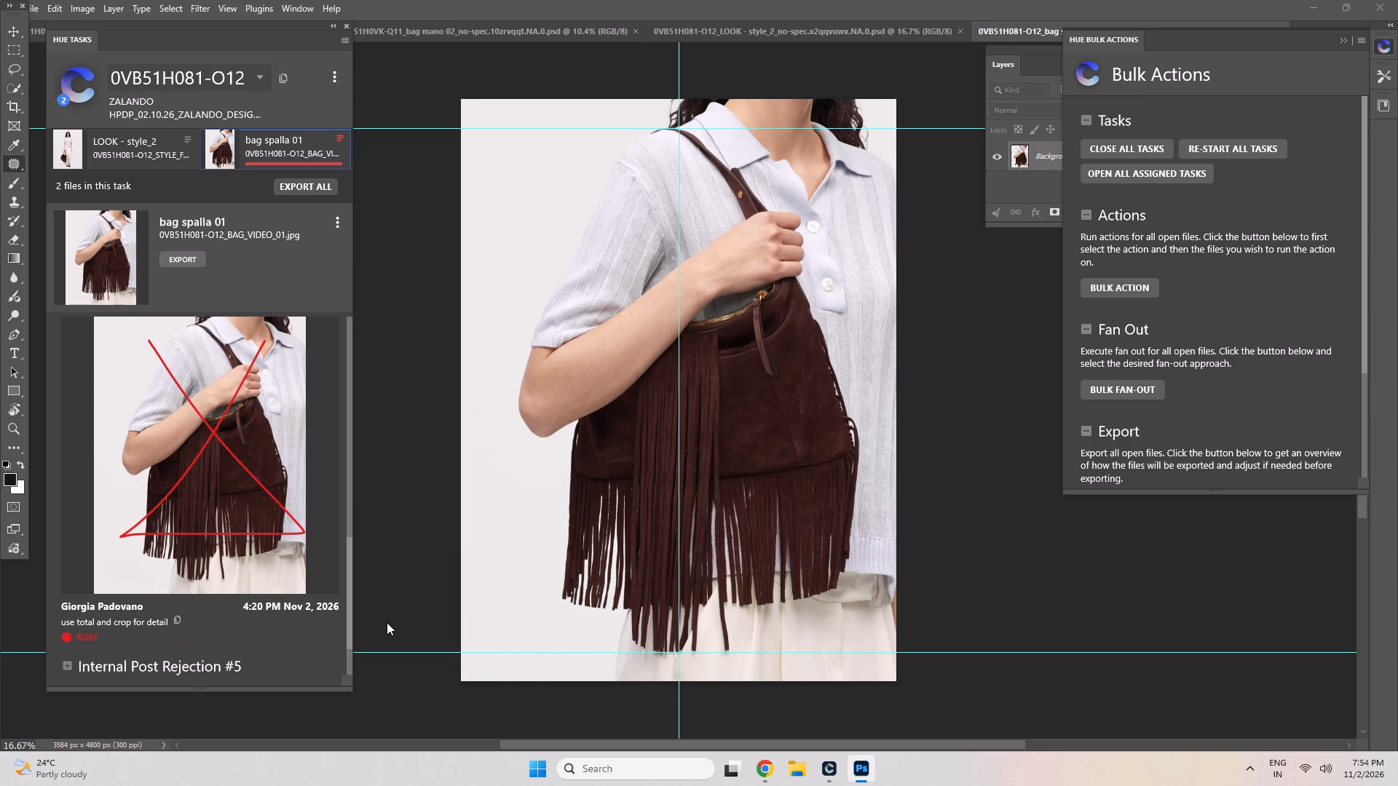
drag(387, 622, 398, 560)
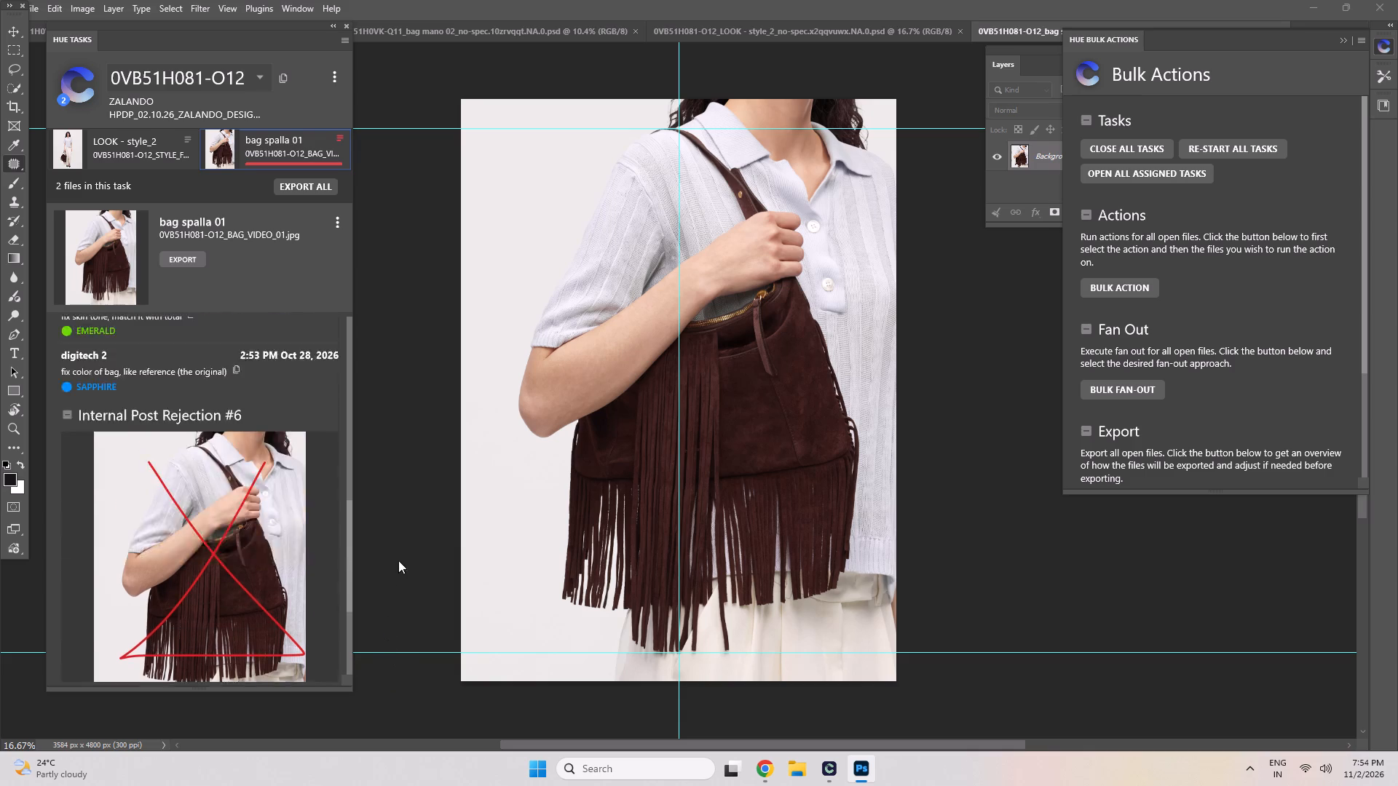
drag(398, 560, 451, 691)
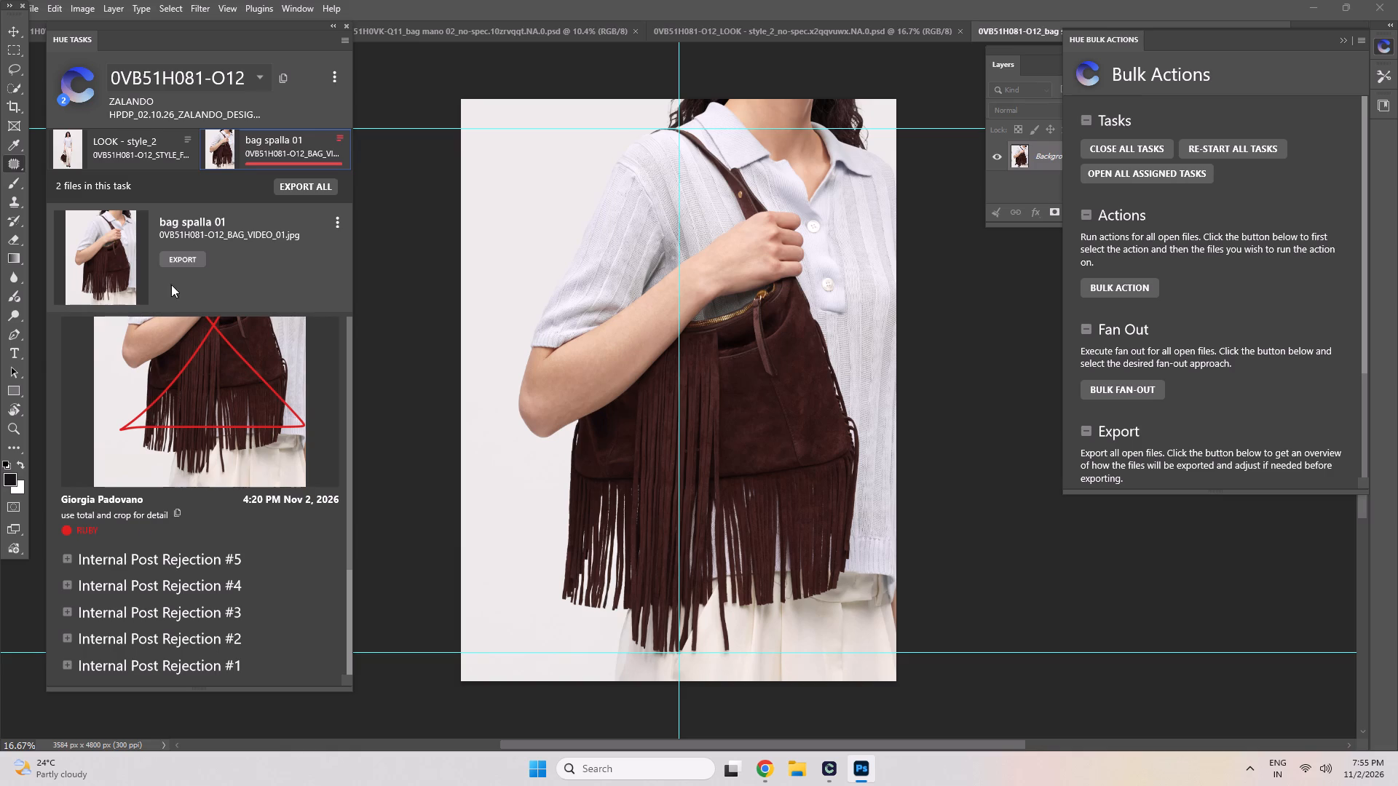
Reveal task 0VB51H081-O12's folder in File Explorer, view its files as large thumbnails, and close the window.
click(334, 223)
click(334, 223)
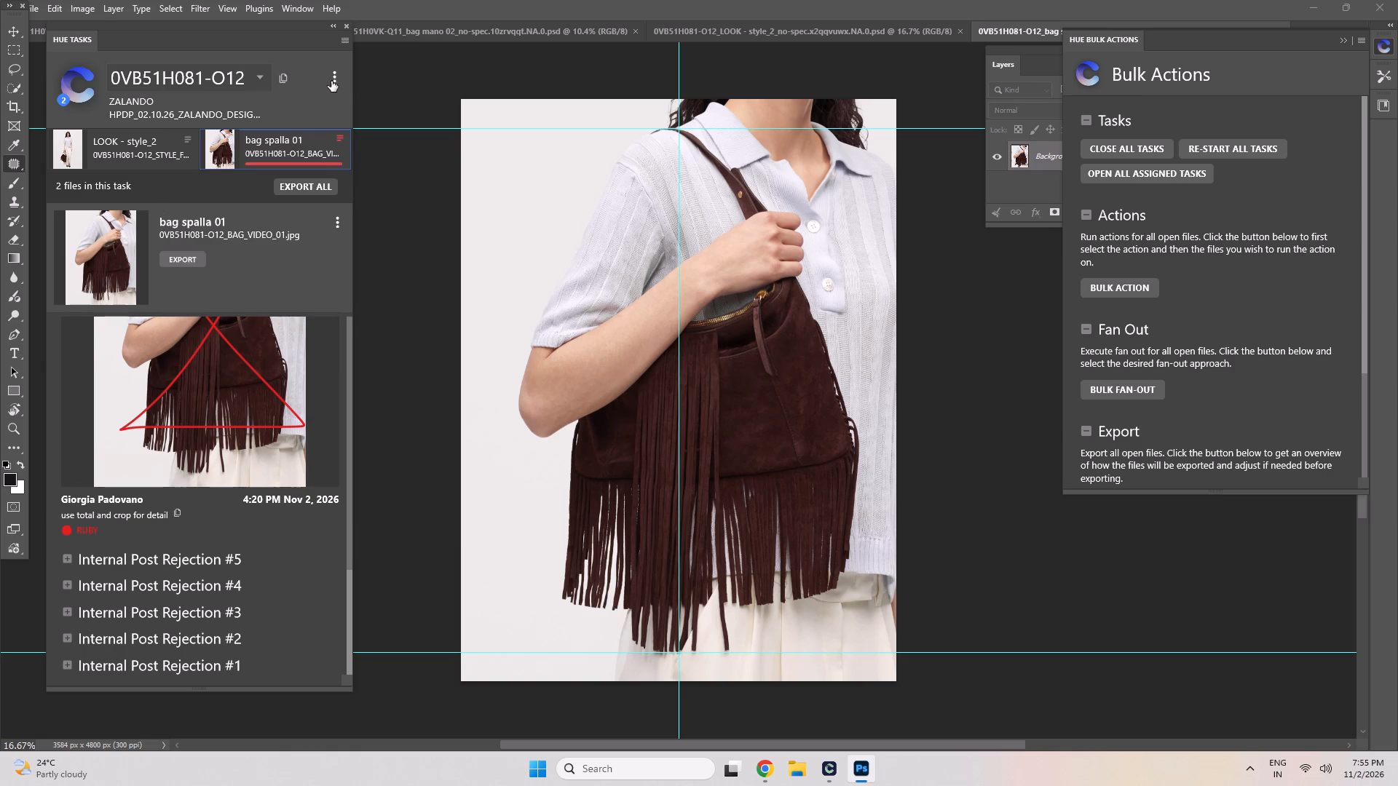
click(331, 81)
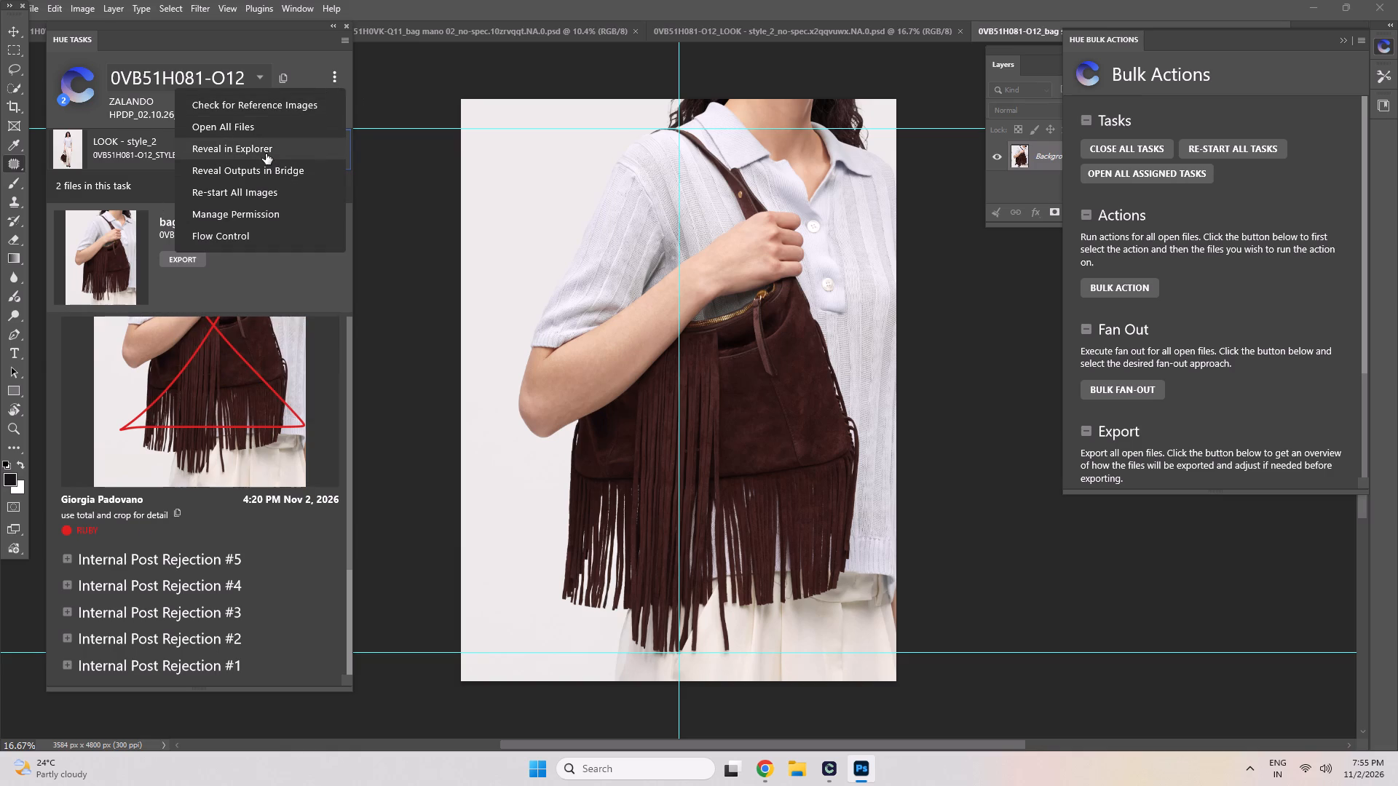
click(266, 154)
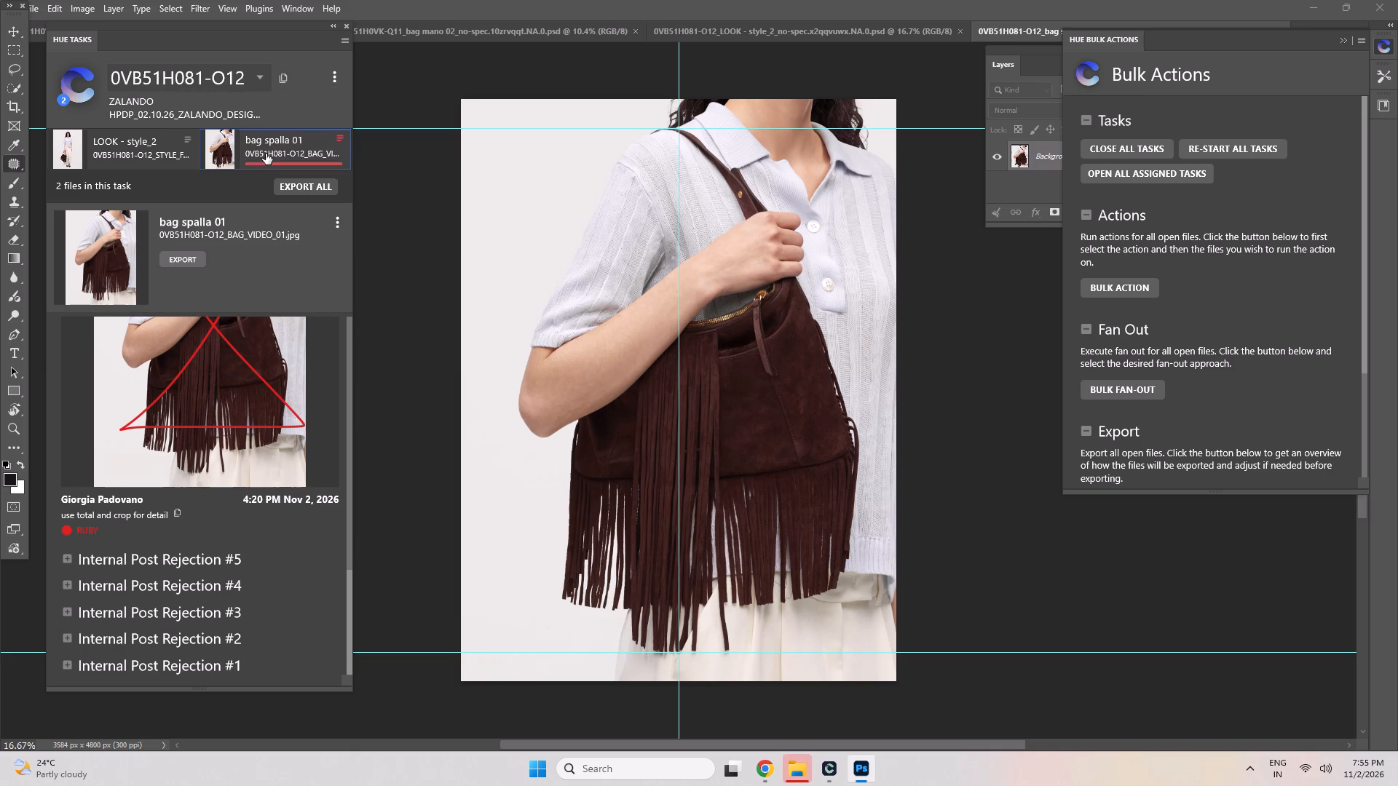
click(796, 778)
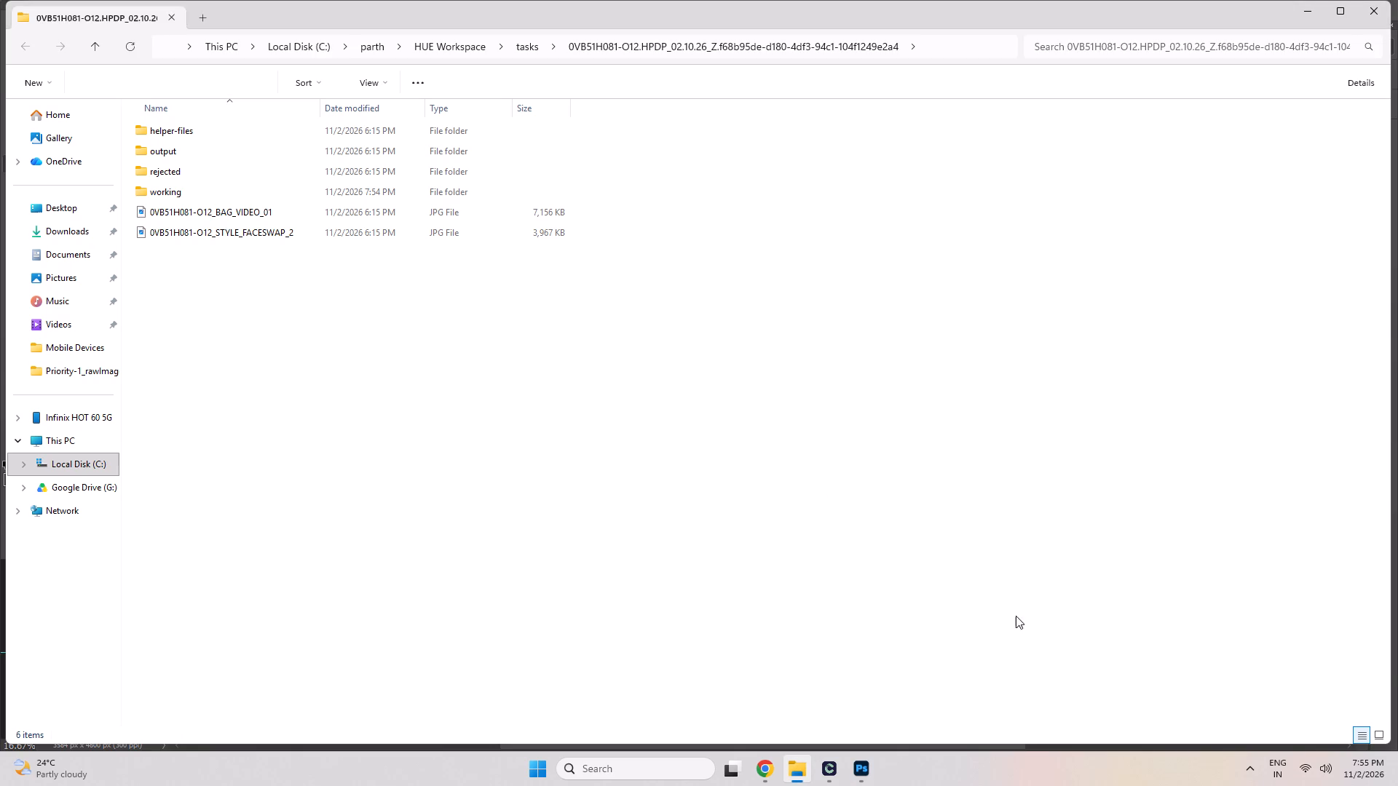
click(1379, 730)
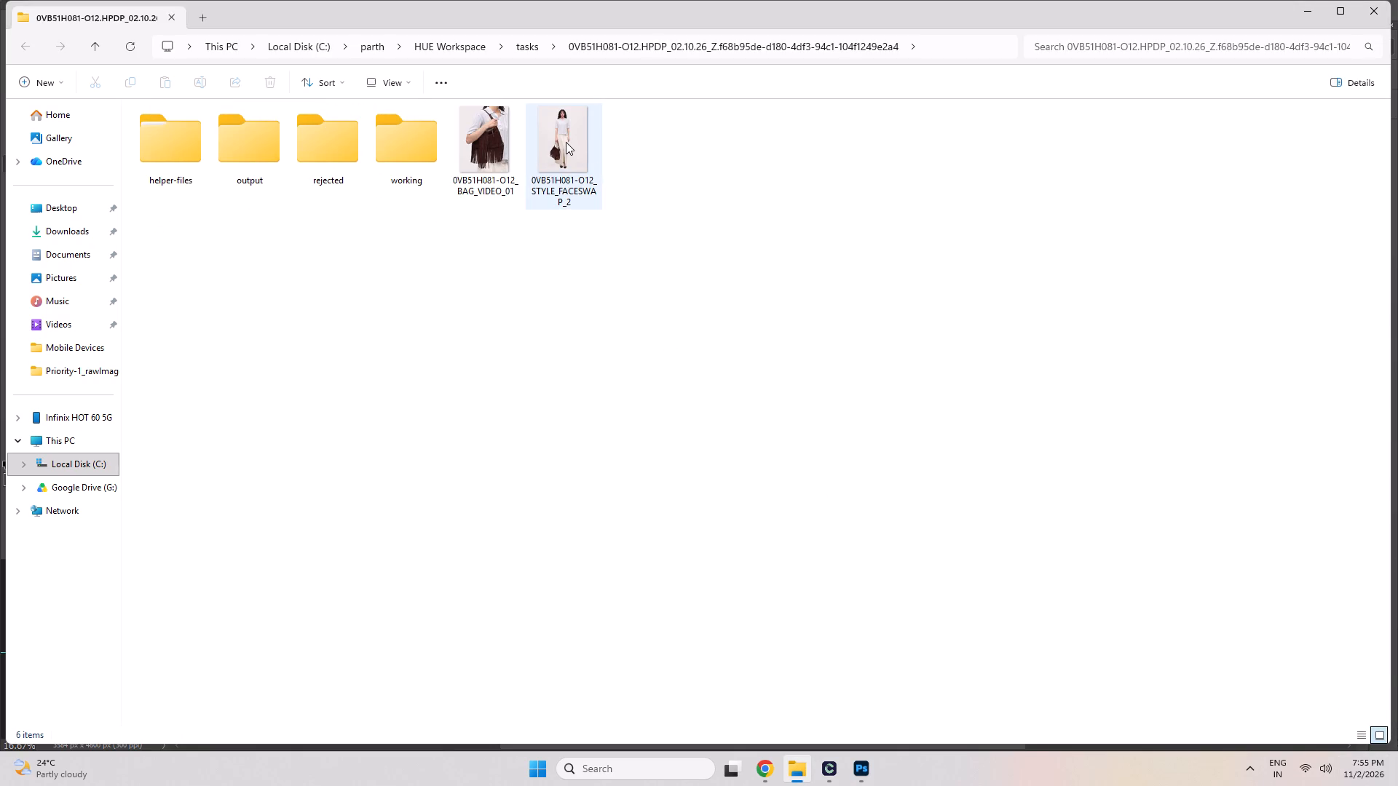
click(1370, 7)
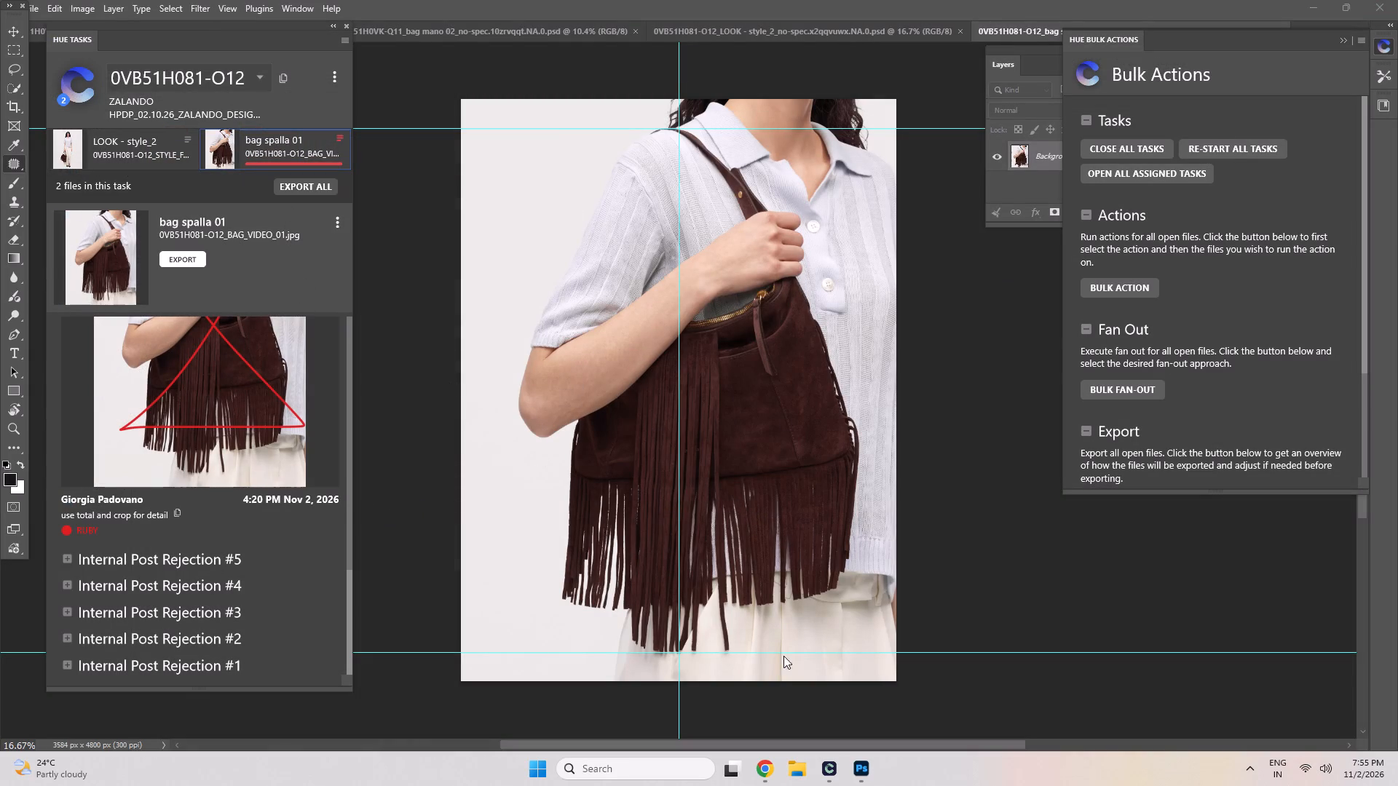
Reveal the task folder again and place 0VB51H081-O12_STYLE_FACESWAP_2 as a layer in the bag spalla 01 document in Photoshop.
click(323, 76)
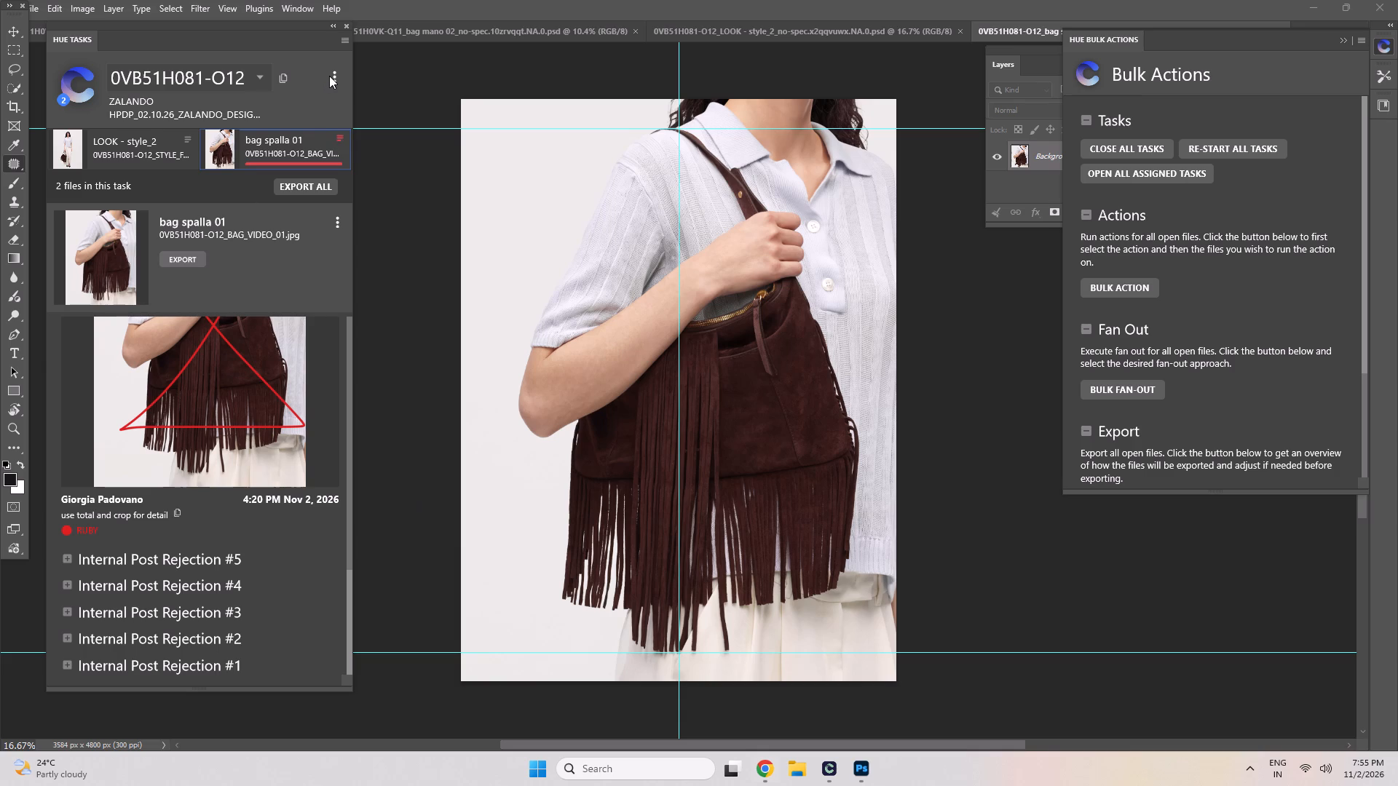
click(329, 76)
click(333, 79)
click(335, 76)
click(294, 147)
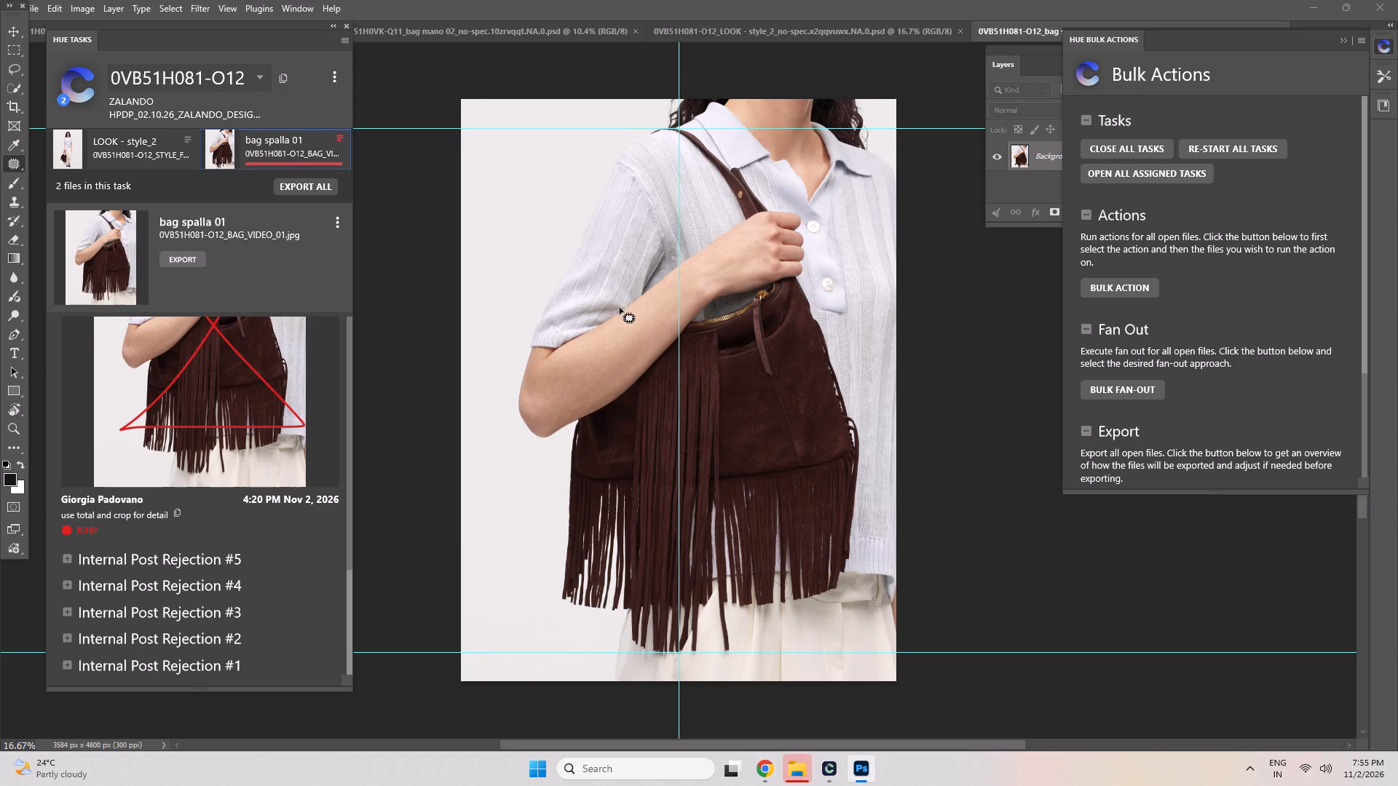
click(792, 770)
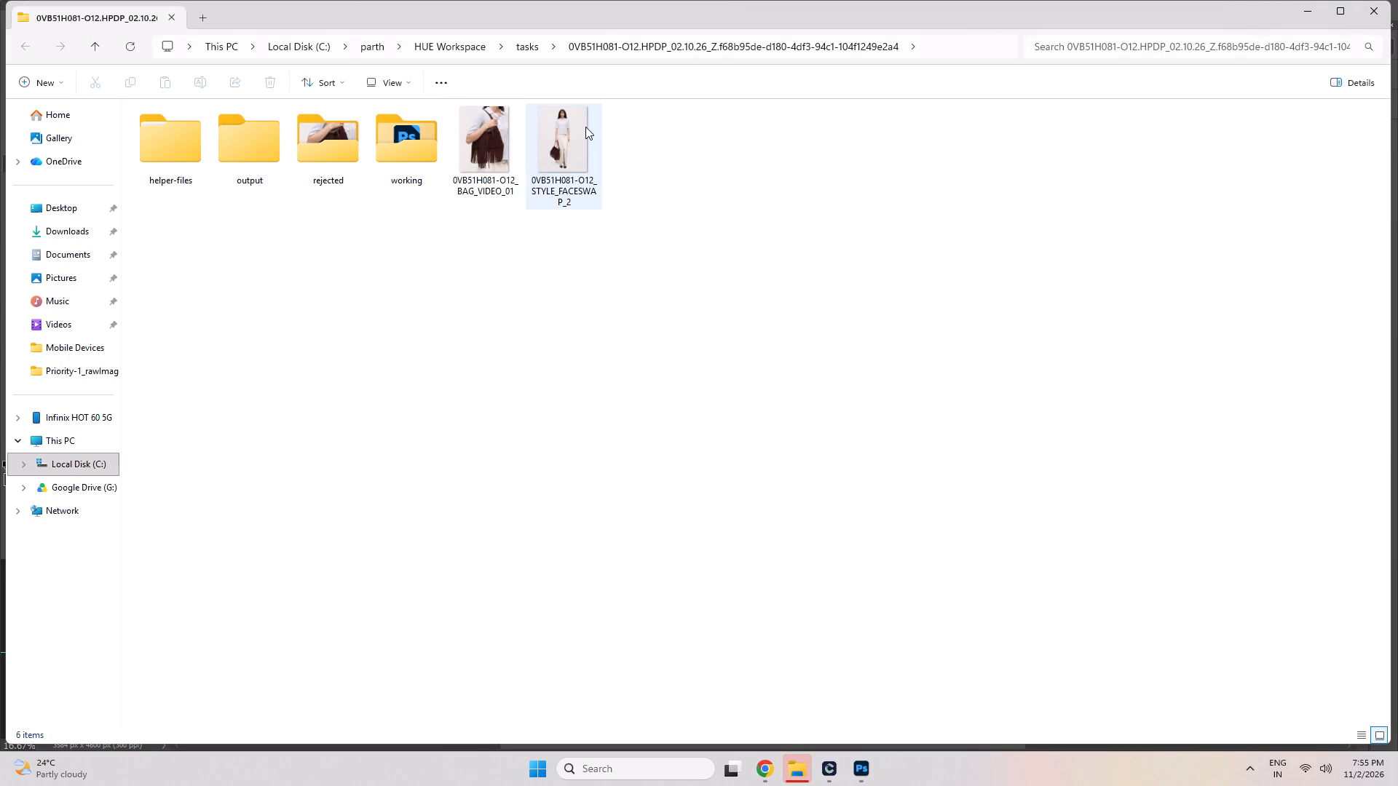
drag(568, 135, 661, 310)
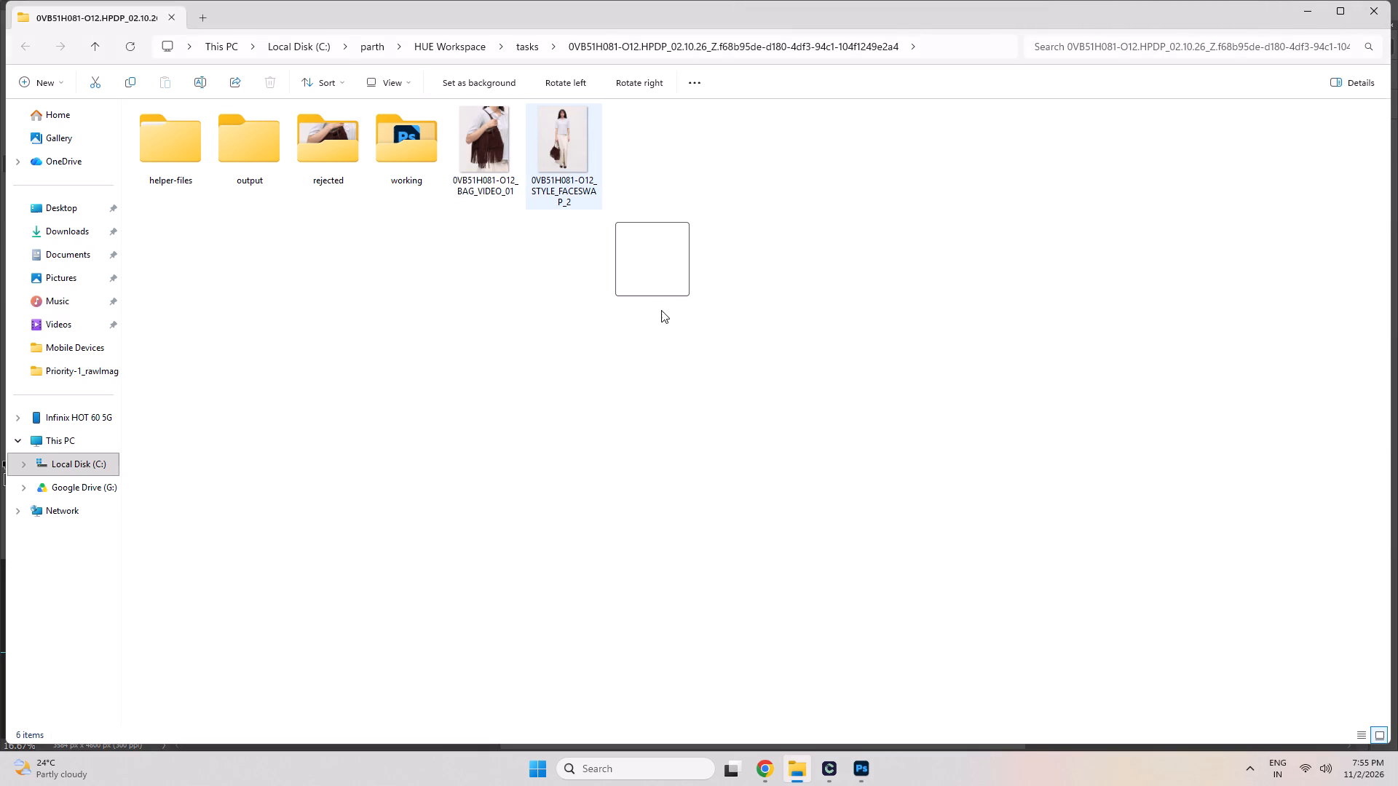
drag(661, 310, 847, 749)
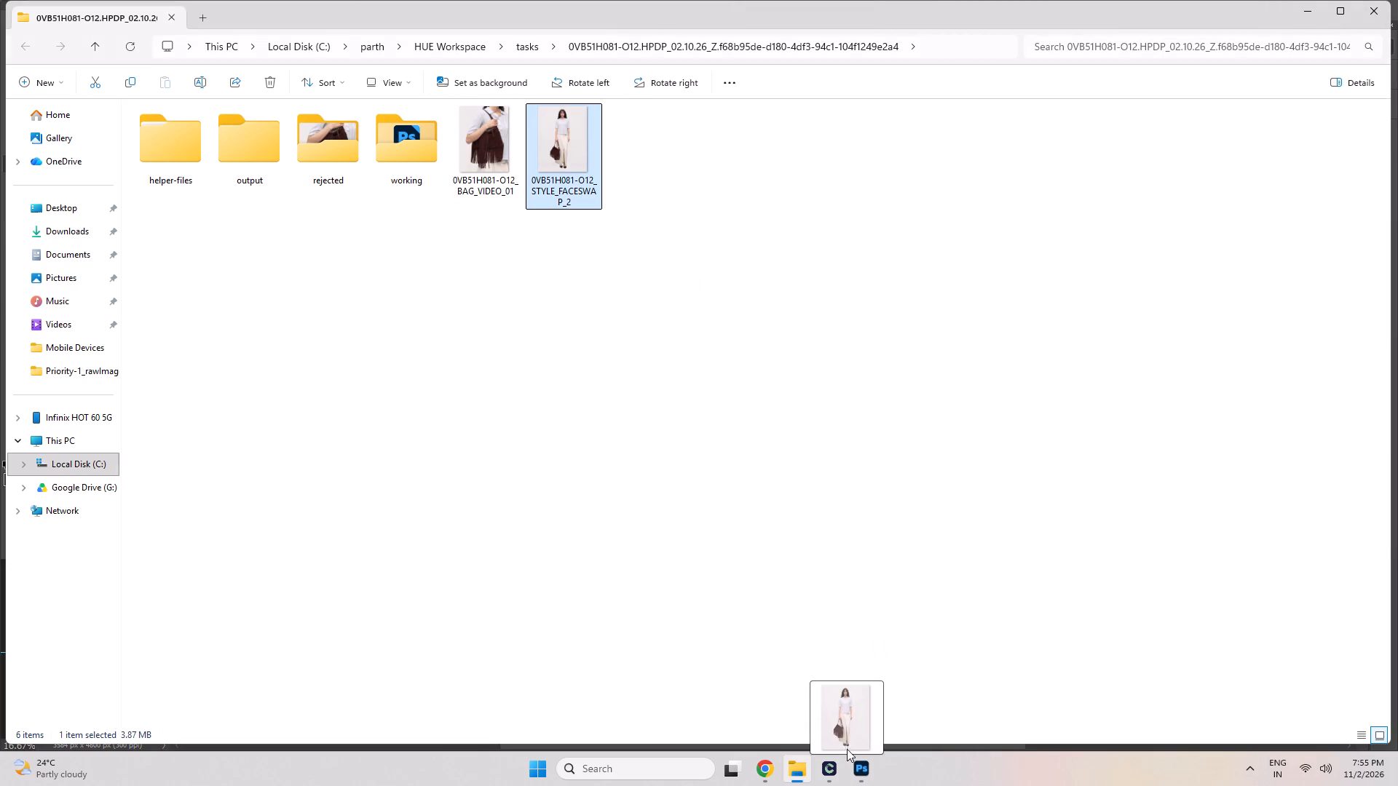
drag(847, 749, 799, 593)
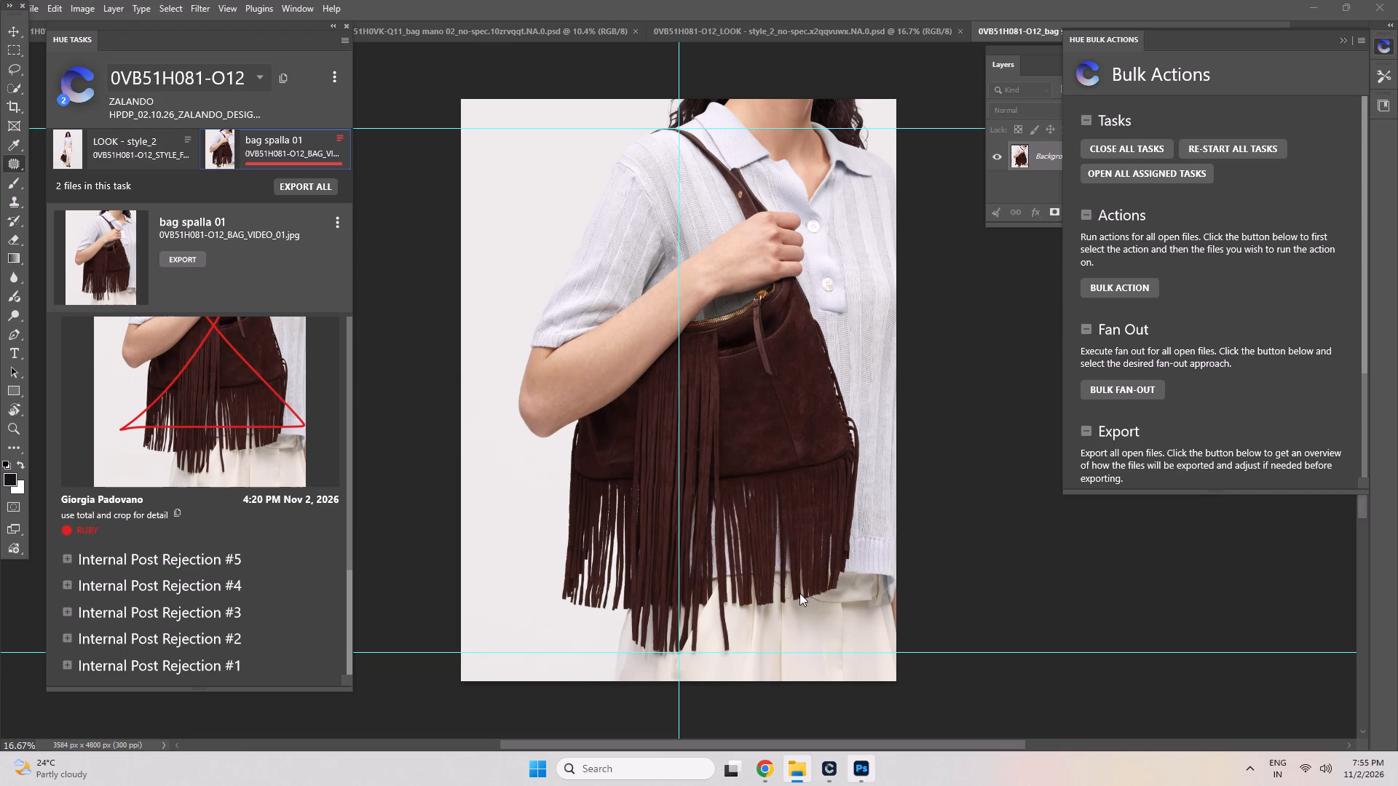
drag(799, 593, 698, 415)
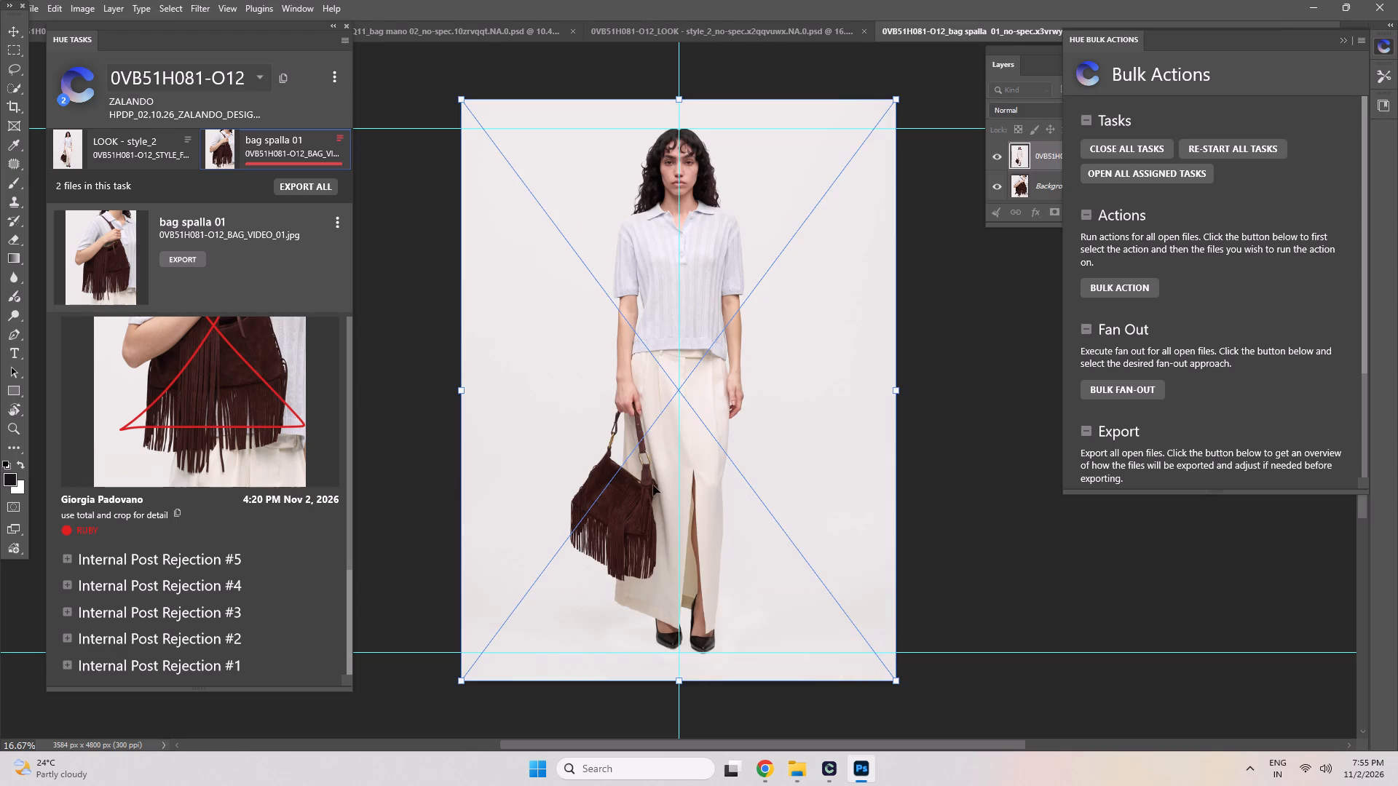
key(Return)
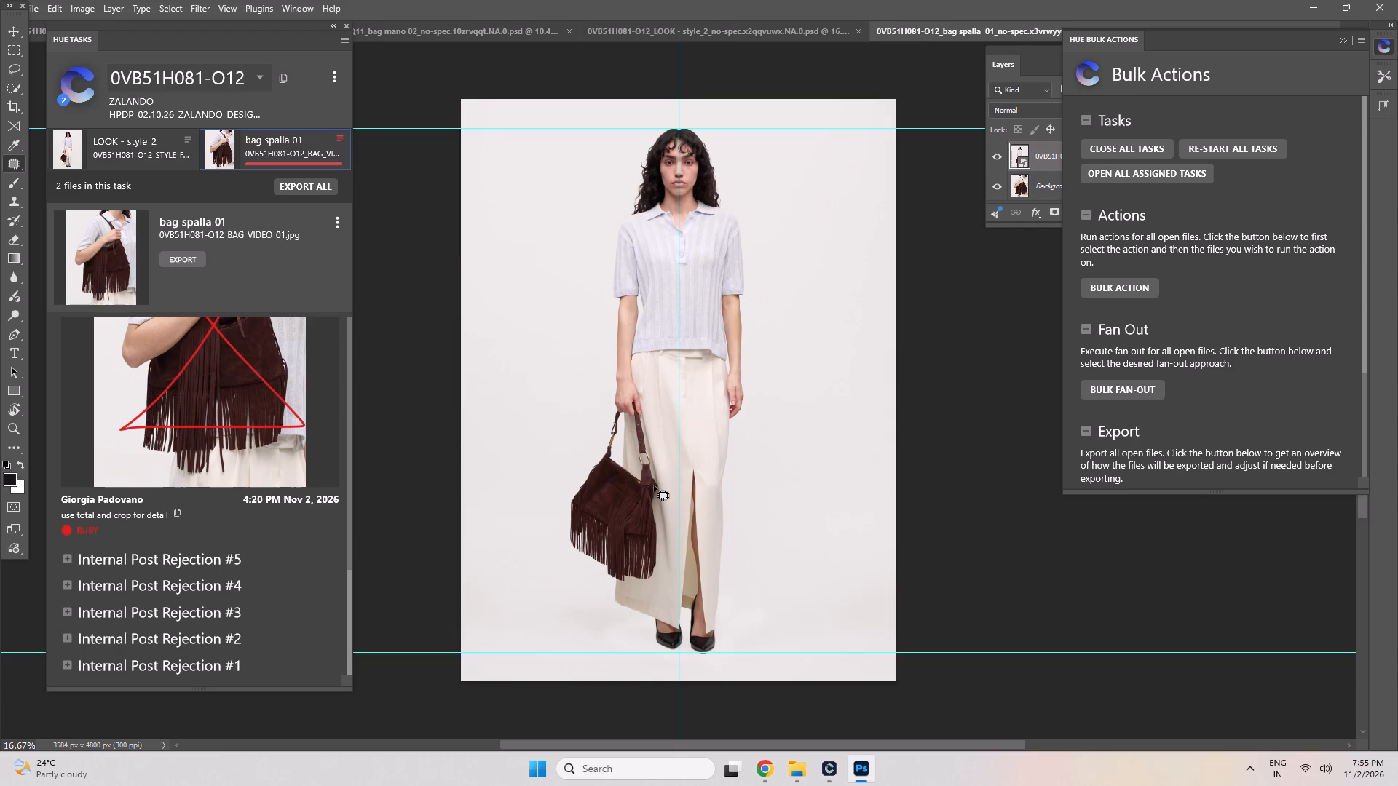
key(Return)
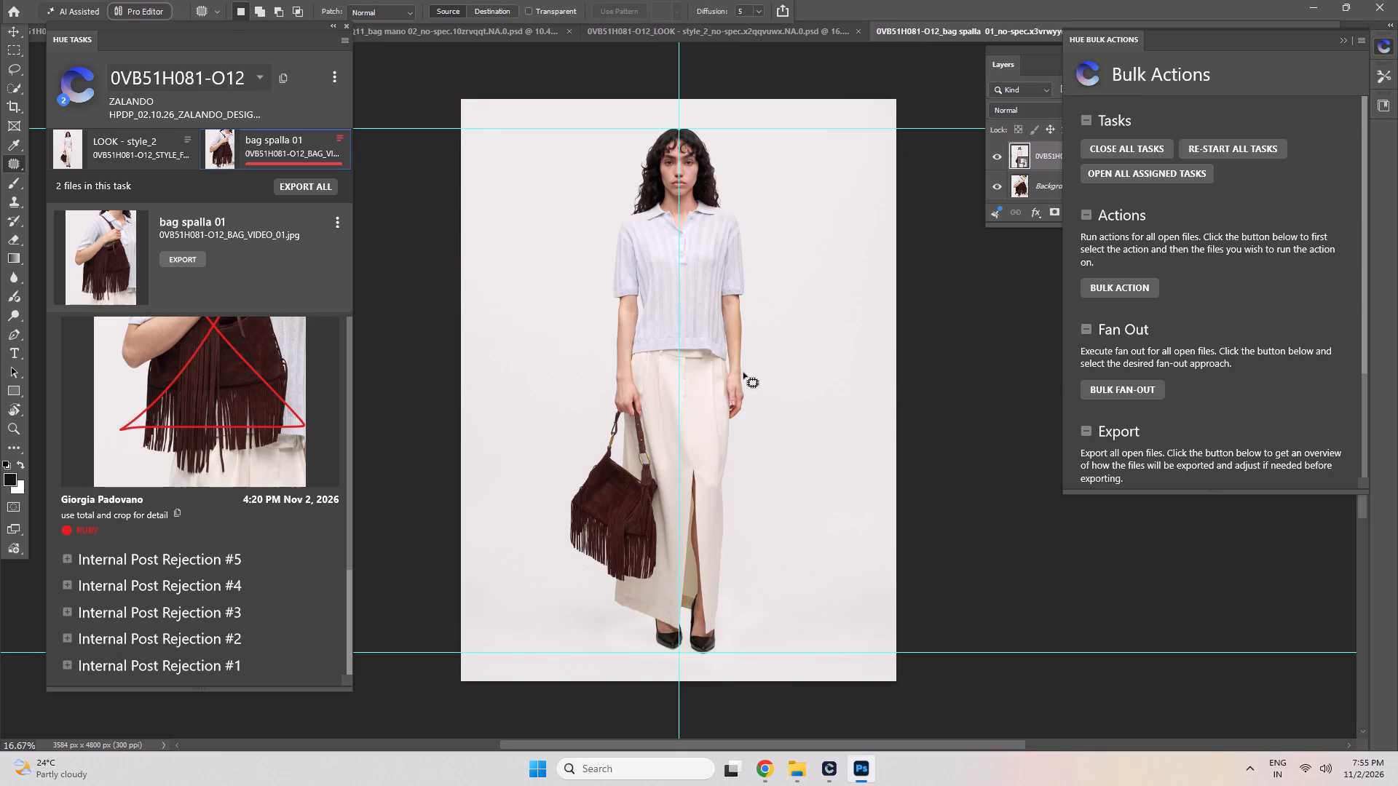
Crop the bag spalla 01 document to about 1930 × 2590 px, framing the hand-held bag from the waist down to the shoes.
scroll(751, 354, down, 7)
scroll(778, 381, up, 5)
key(c)
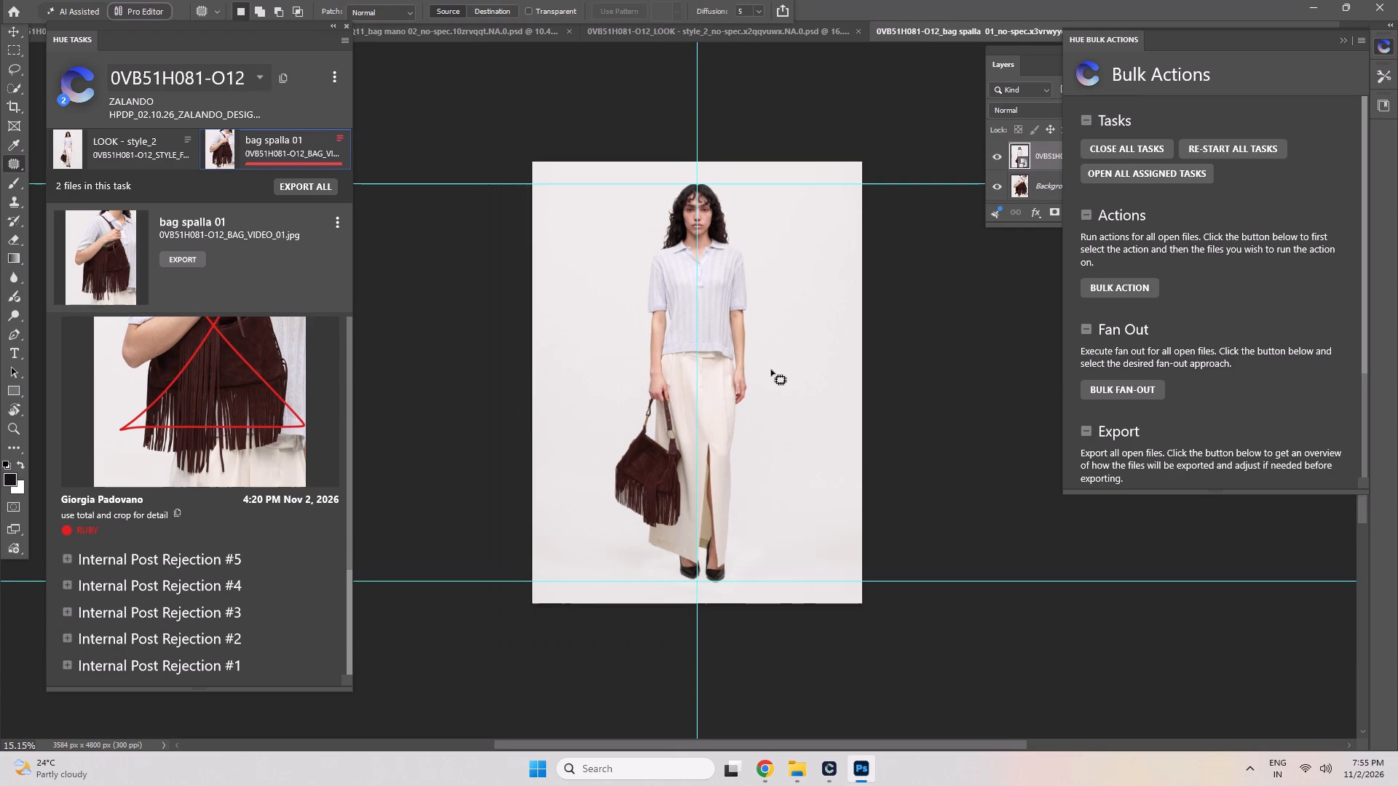
click(1343, 41)
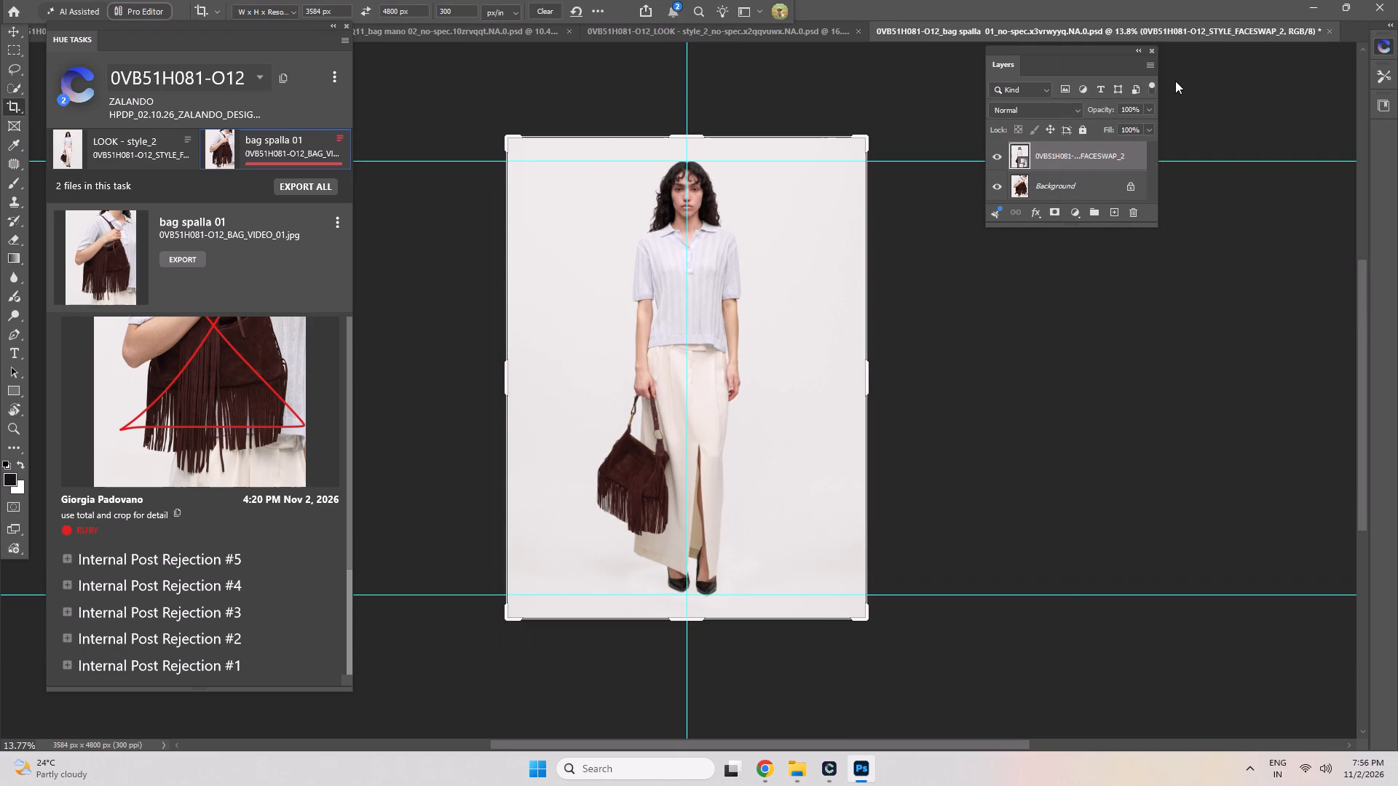
drag(684, 133, 687, 232)
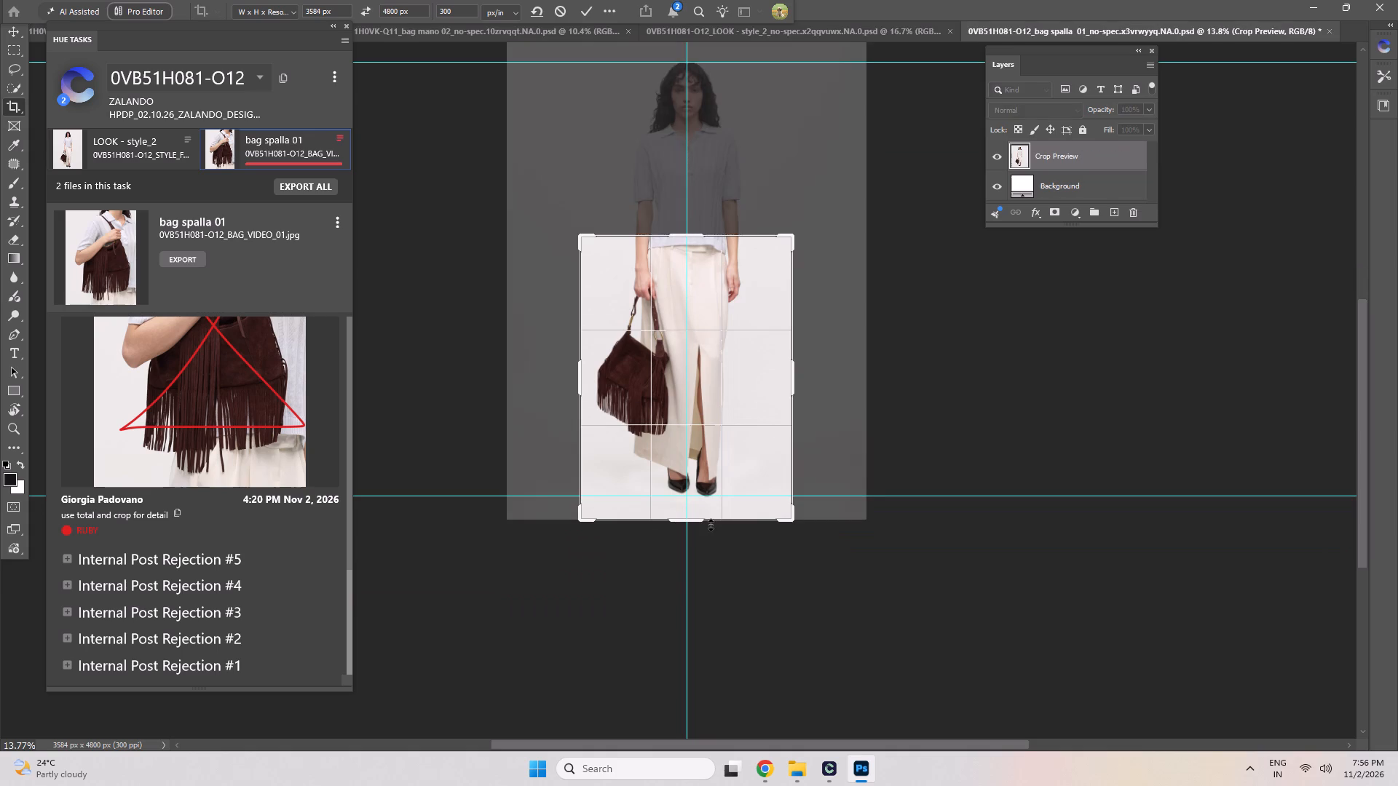
drag(698, 524, 696, 515)
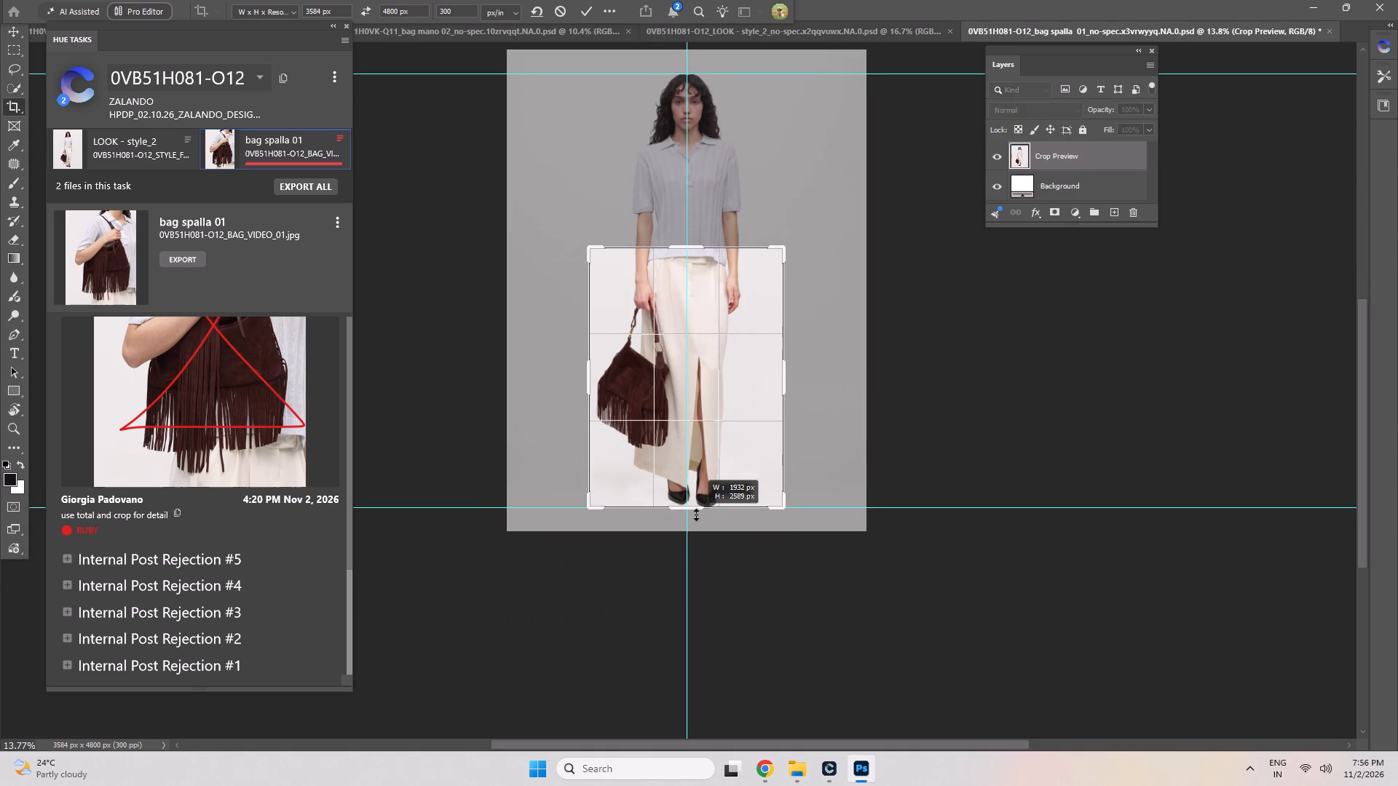
drag(696, 515, 696, 517)
key(Return)
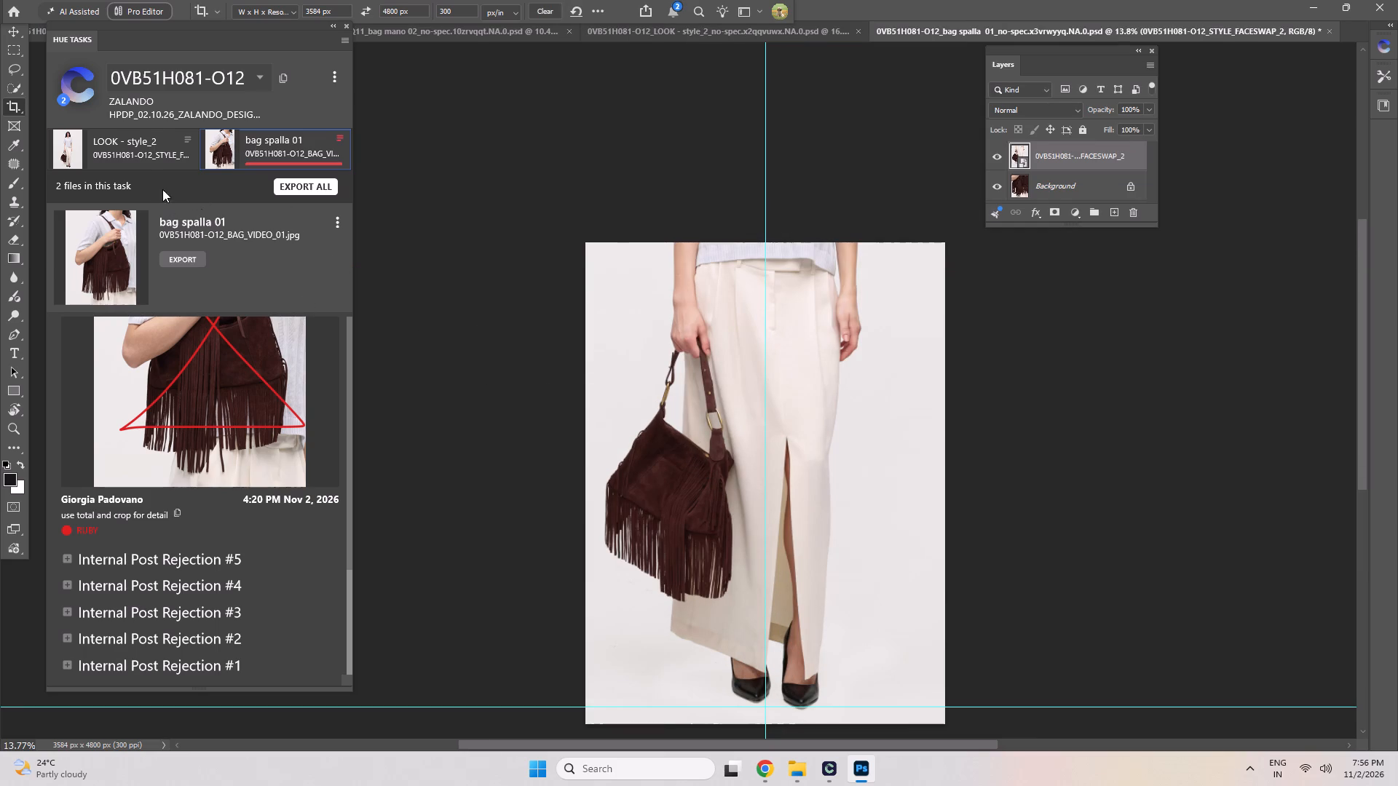
Merge the placed FACESWAP_2 layer down into the Background layer.
click(135, 153)
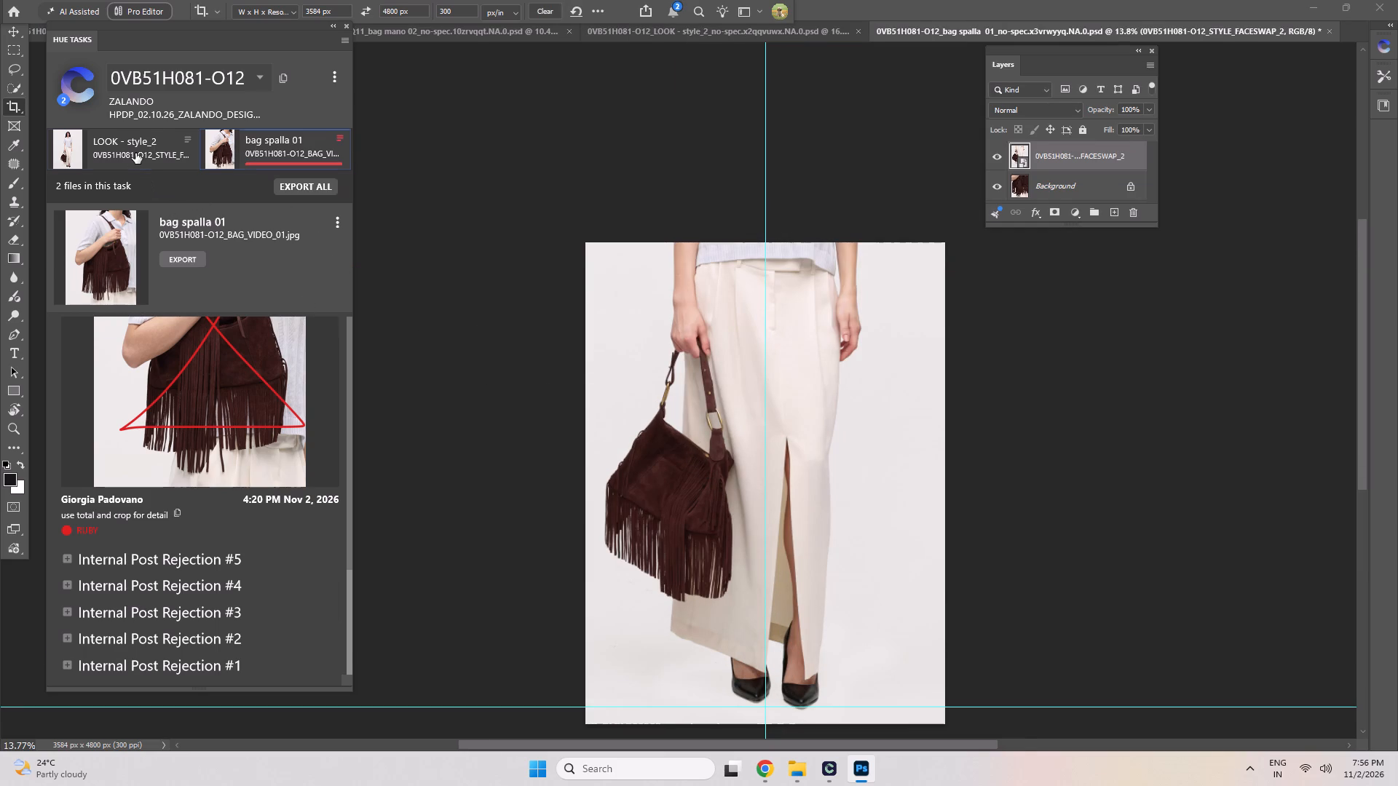
click(240, 140)
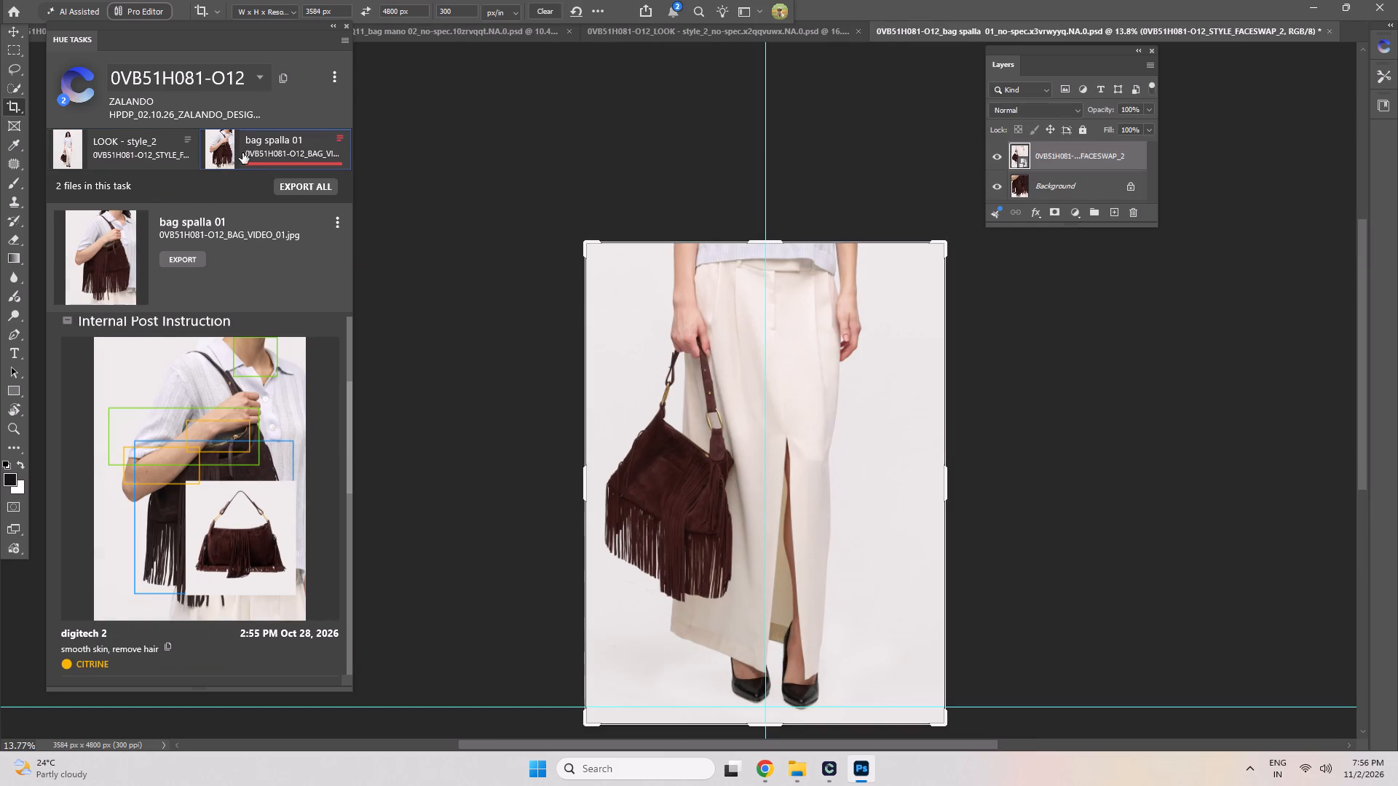
scroll(874, 525, down, 5)
key(space)
key(space)
key(space)
key(space)
key(space)
key(space)
key(space)
drag(786, 603, 715, 438)
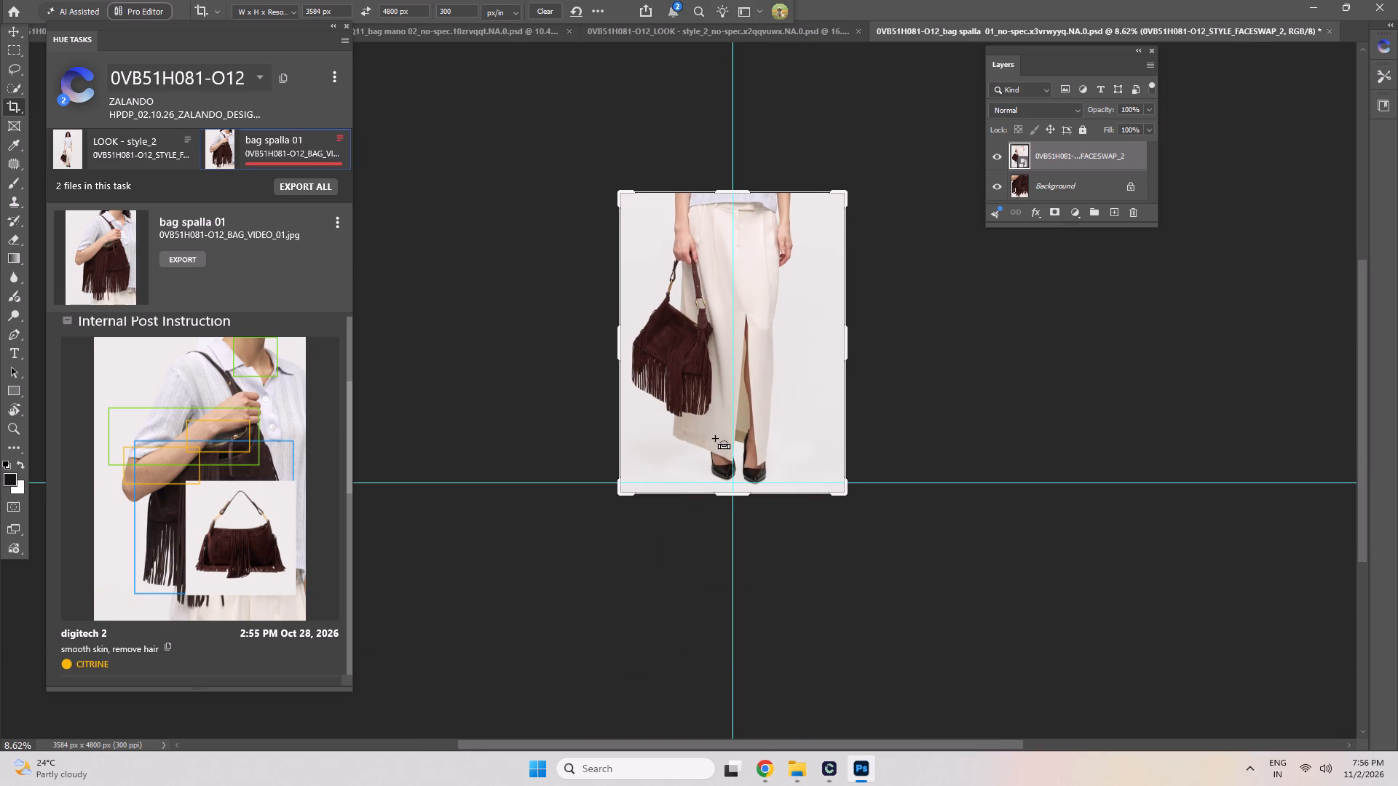
key(ctrl+e)
key(space)
key(space)
key(space)
key(space)
key(space)
key(space)
key(space)
key(space)
key(space)
key(space)
key(space)
key(space)
key(space)
key(space)
key(space)
key(space)
key(space)
key(space)
key(space)
key(space)
scroll(438, 227, up, 4)
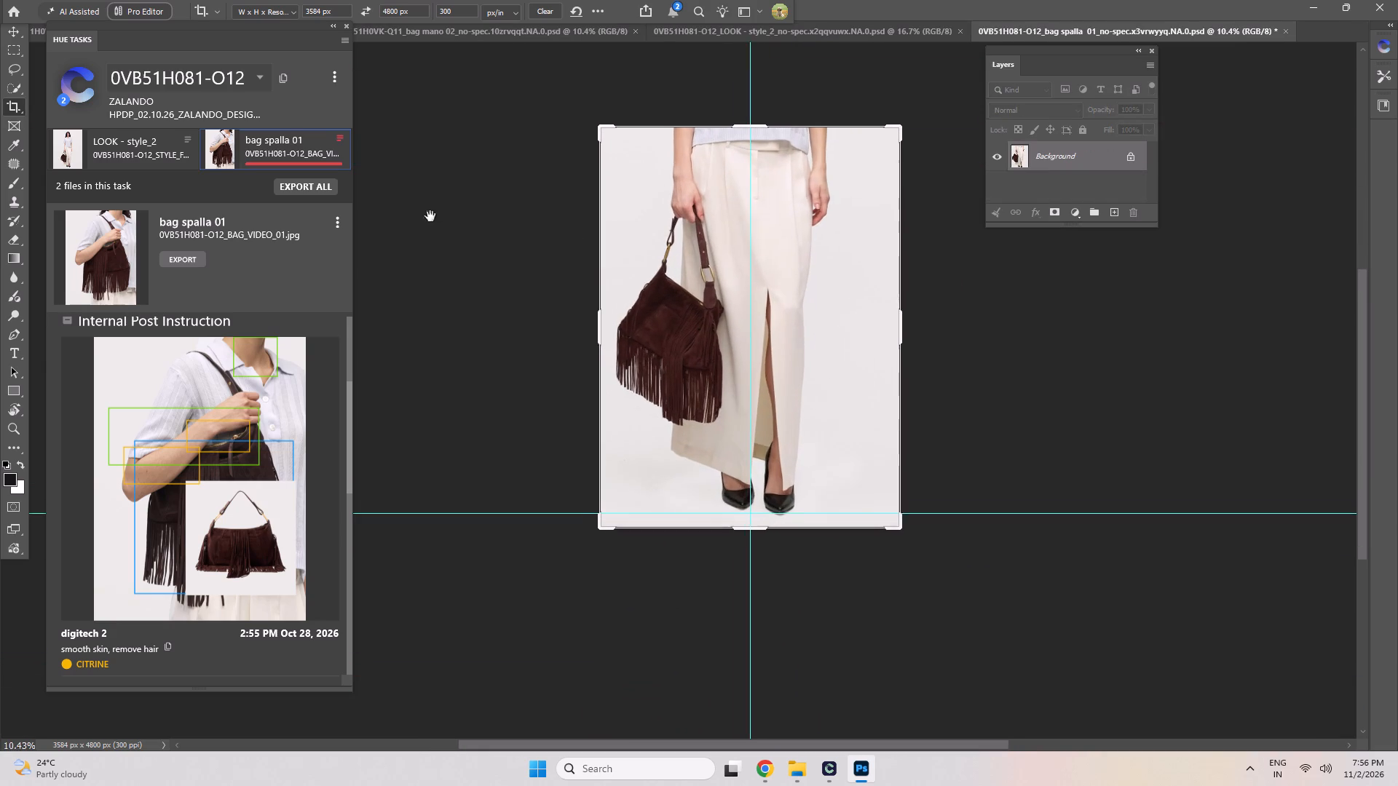
Check the LOOK - style_2 image, return to bag spalla 01, and export all files of task 0VB51H081-O12.
click(117, 148)
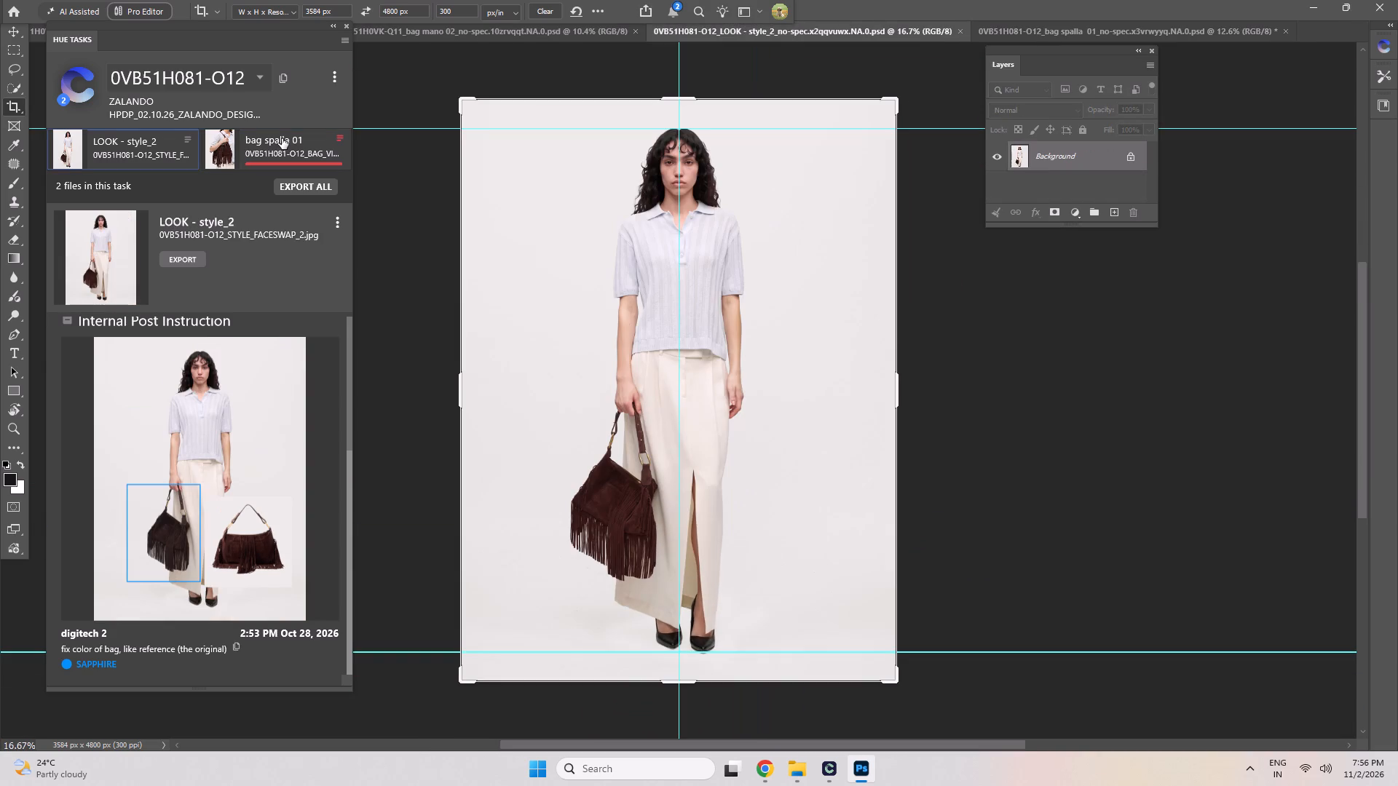
click(282, 138)
click(321, 183)
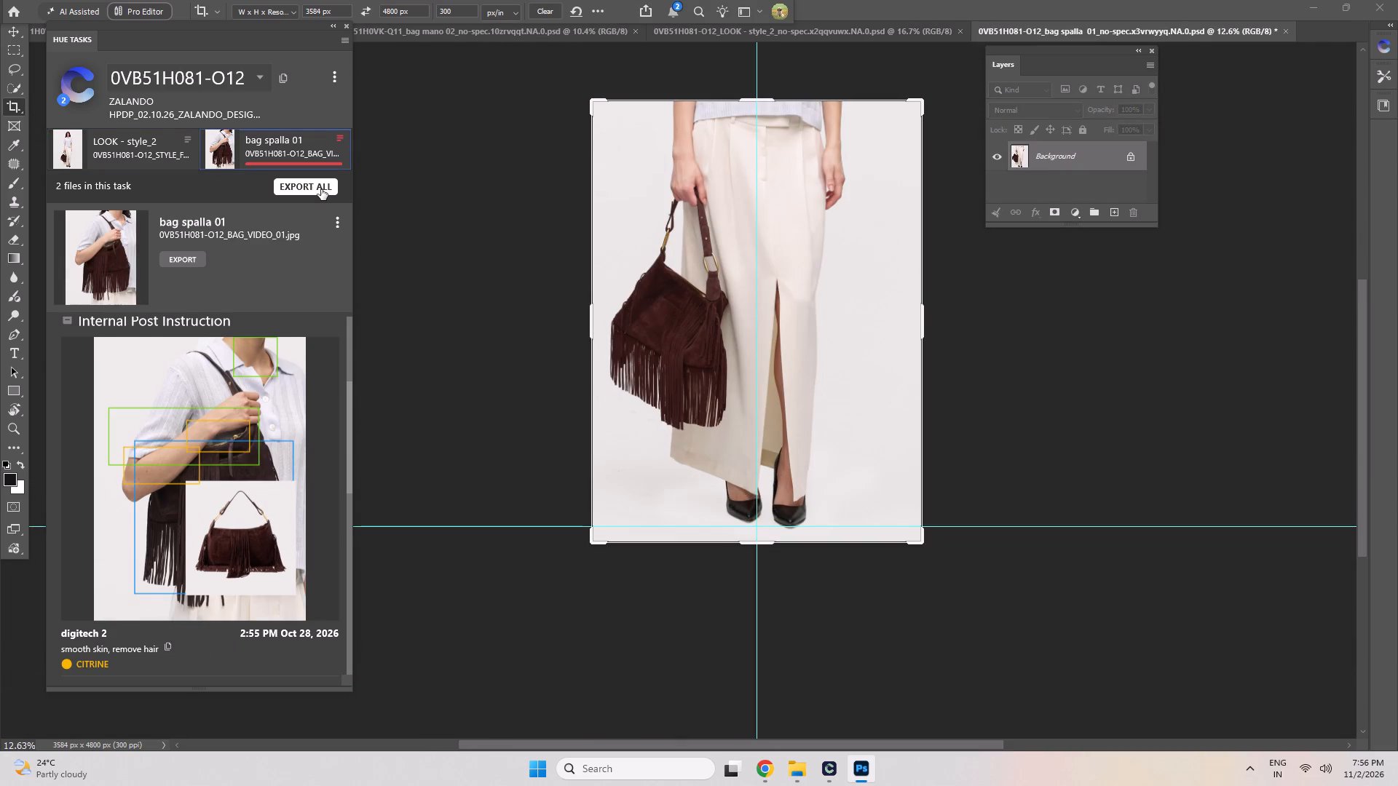
click(308, 338)
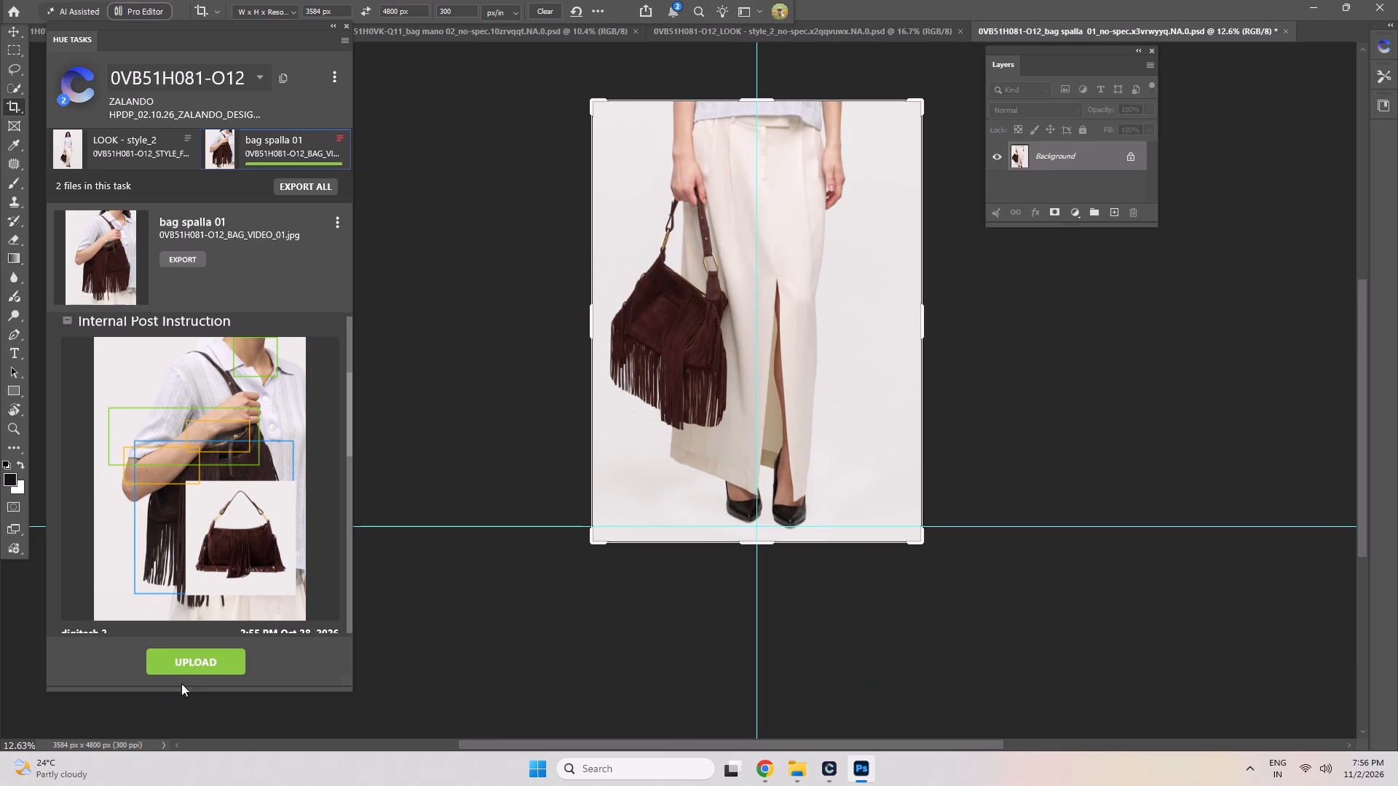
Upload the exported files of task 0VB51H081-O12.
click(207, 646)
click(208, 659)
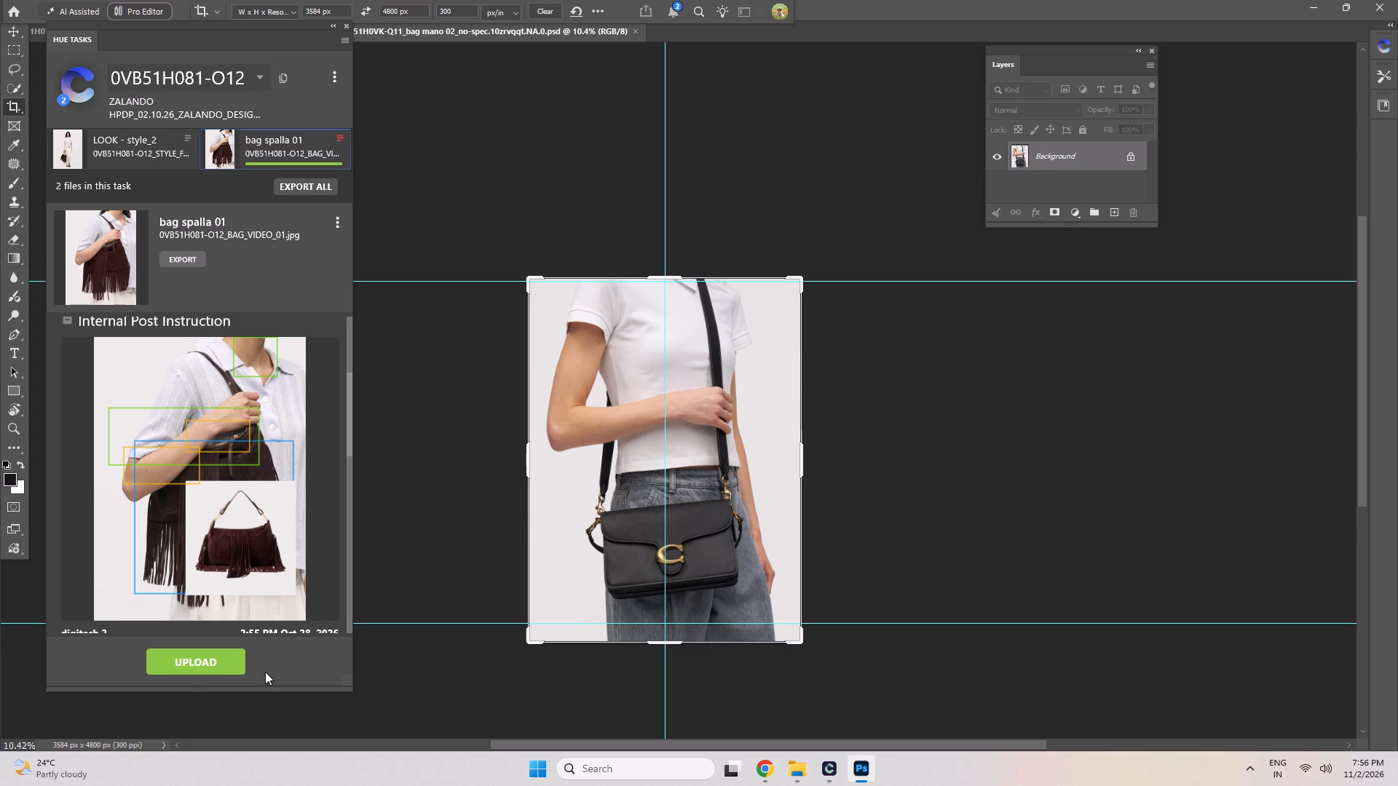
Switch to Hue, open the rejected task FU151H1YT-Q11, and bring up the rejection note for its bag mano 02 image.
click(833, 769)
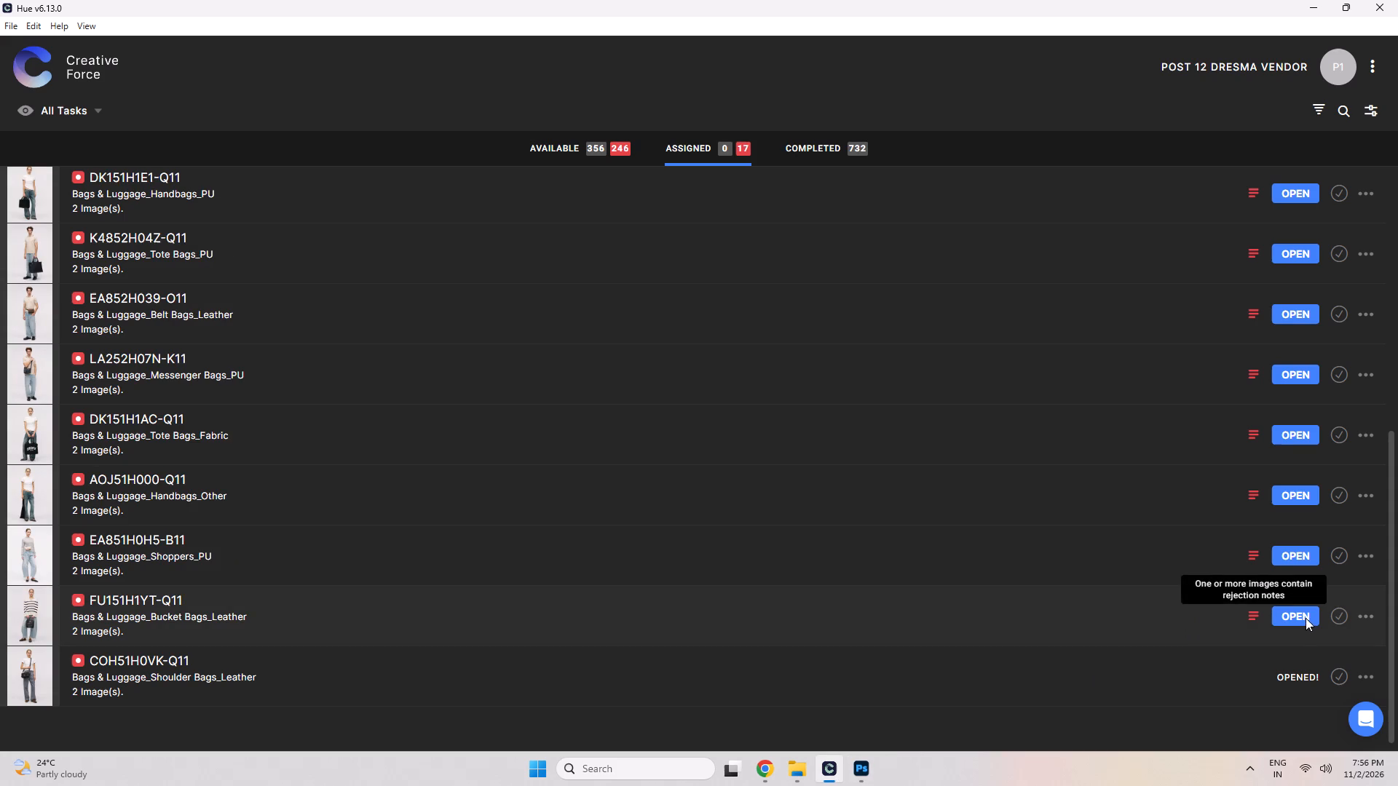
scroll(759, 249, up, 7)
scroll(727, 217, down, 6)
scroll(254, 517, down, 7)
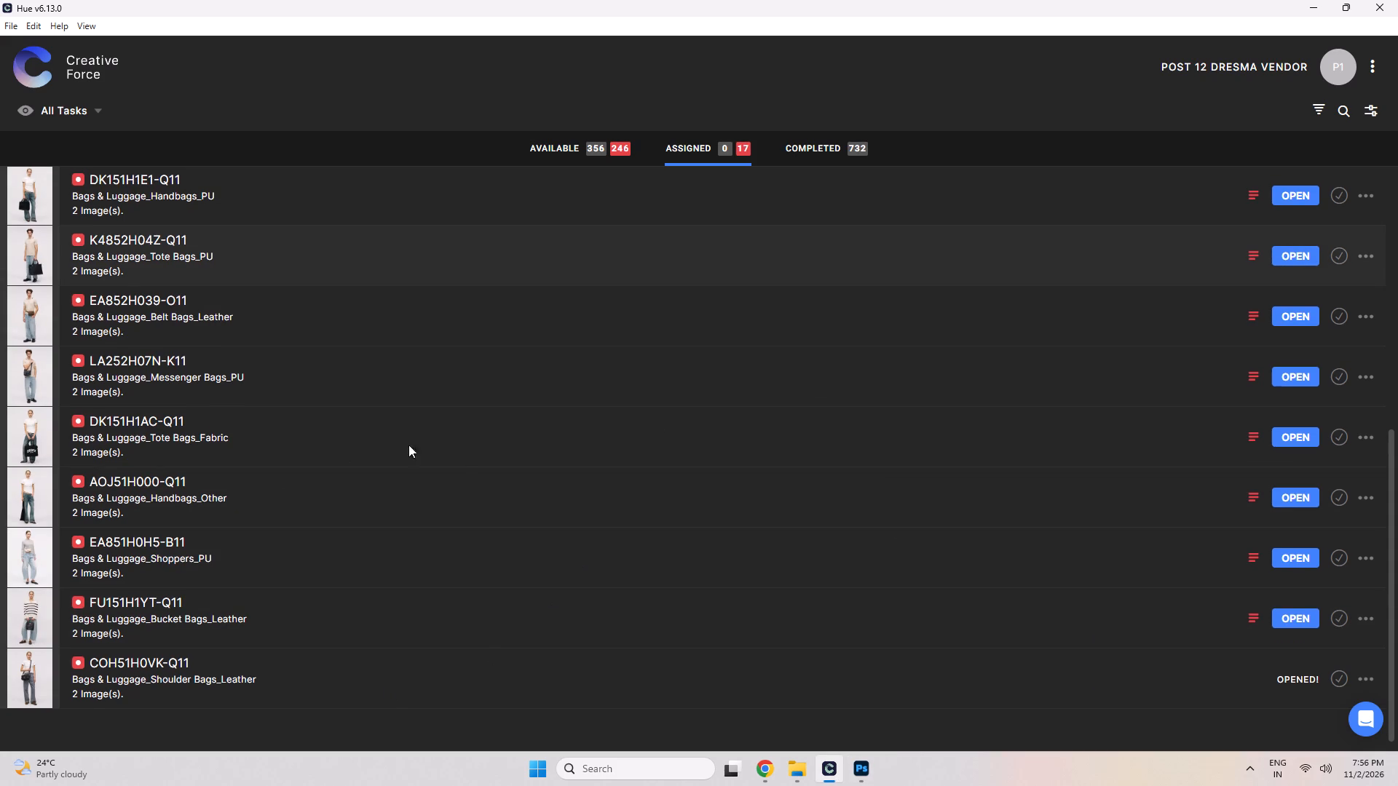
scroll(467, 452, up, 19)
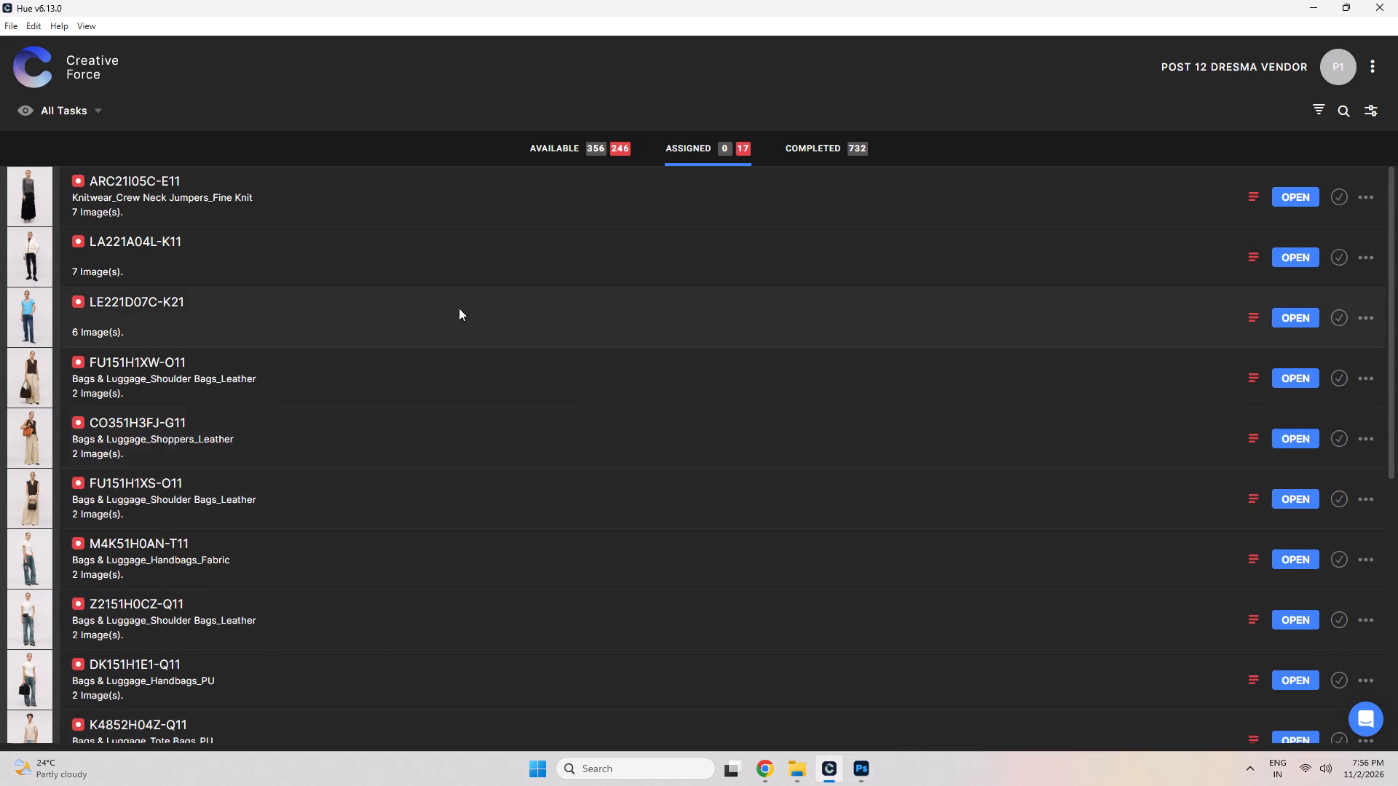
scroll(393, 400, down, 11)
scroll(595, 730, down, 5)
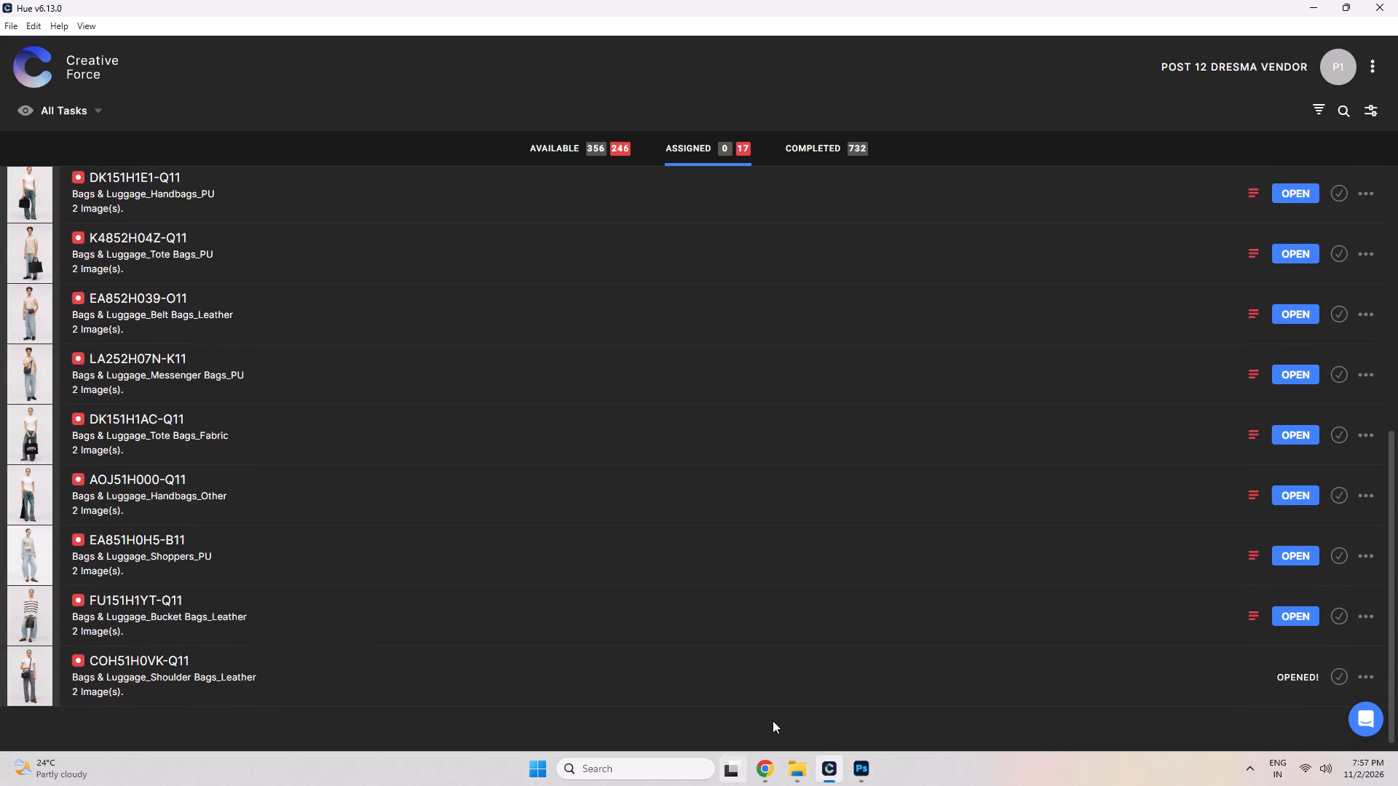
click(1286, 622)
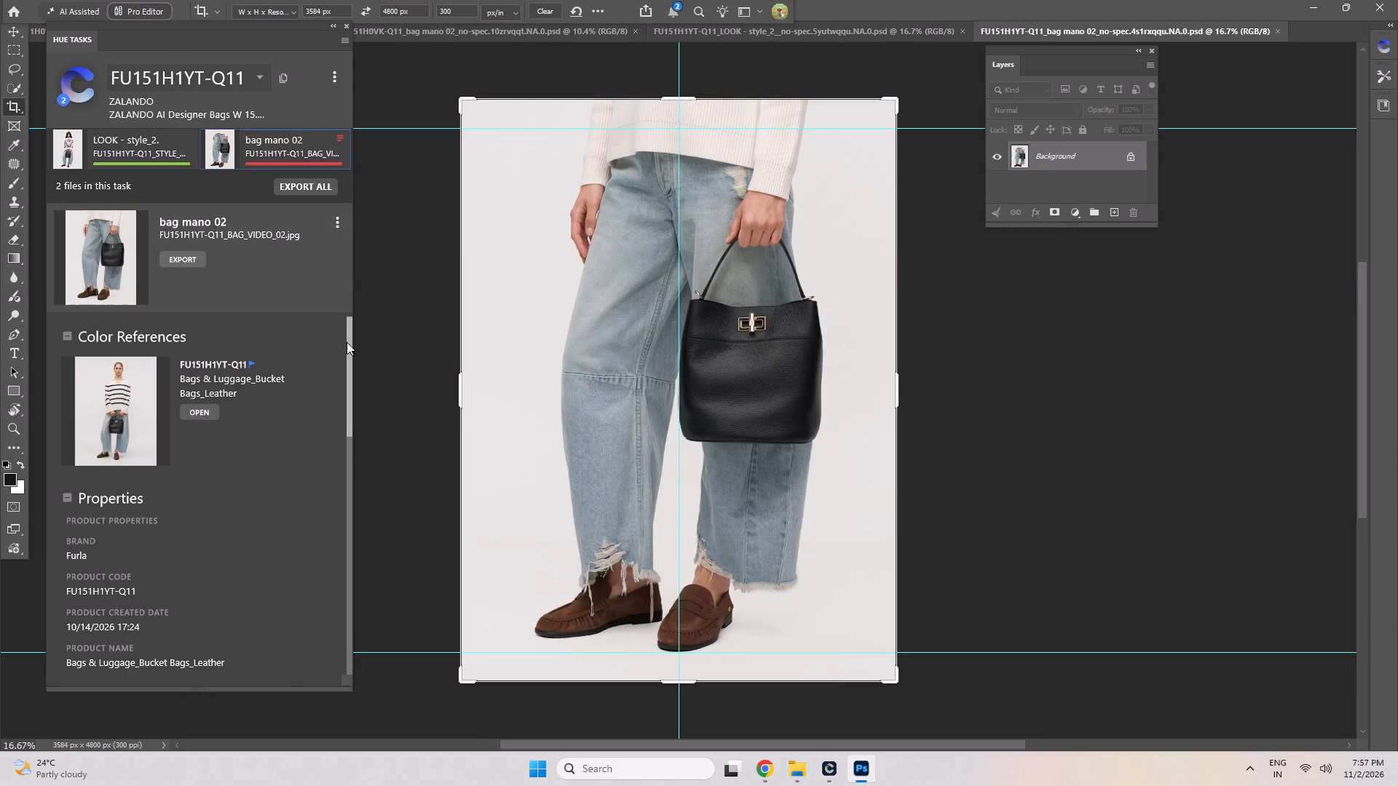
drag(348, 364, 341, 626)
Patch the colour difference across the thumb beside the bag handle using clean skin from higher up the thumb.
scroll(732, 255, up, 8)
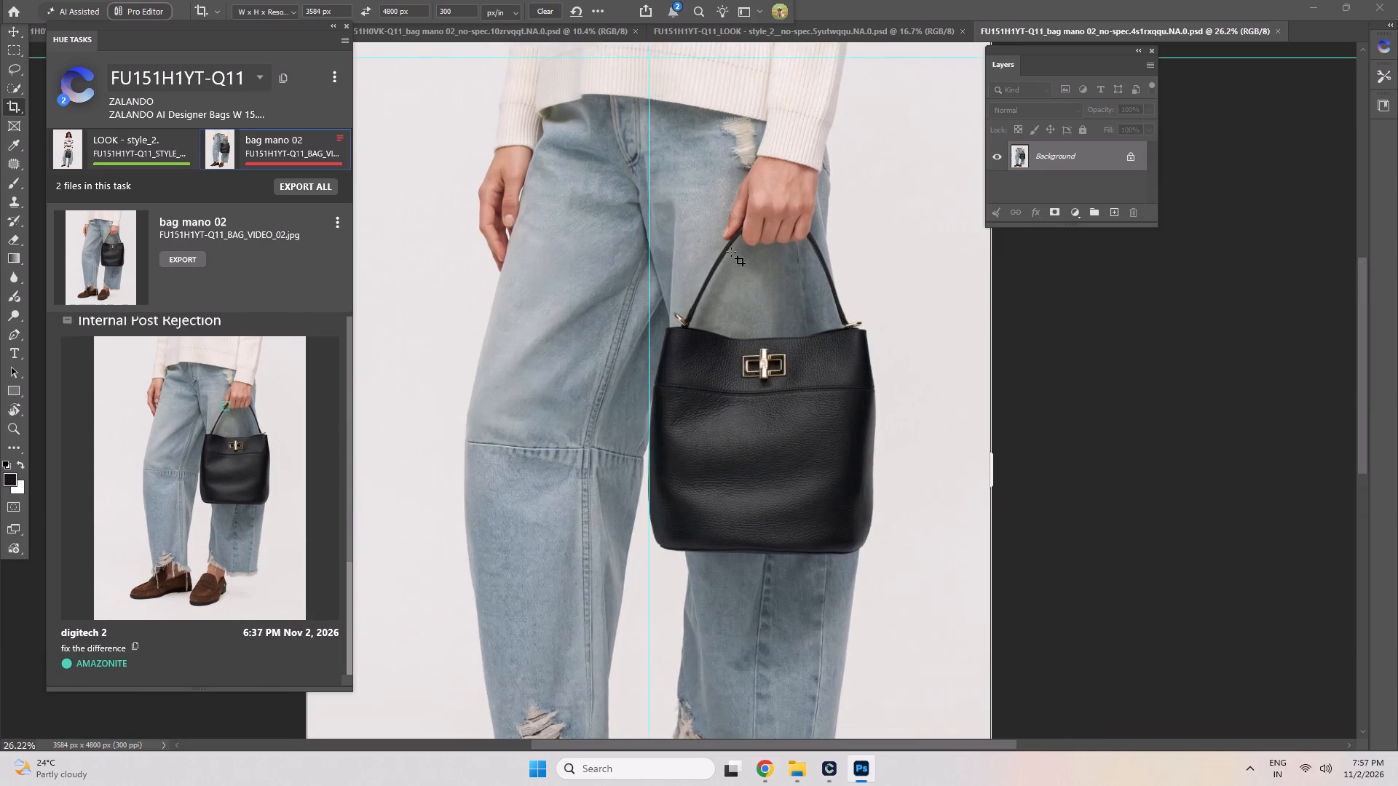
scroll(731, 252, up, 13)
key(space)
key(space)
key(space)
key(space)
key(space)
key(space)
key(space)
key(space)
key(space)
key(space)
key(space)
key(space)
key(space)
drag(656, 200, 647, 290)
scroll(704, 248, up, 14)
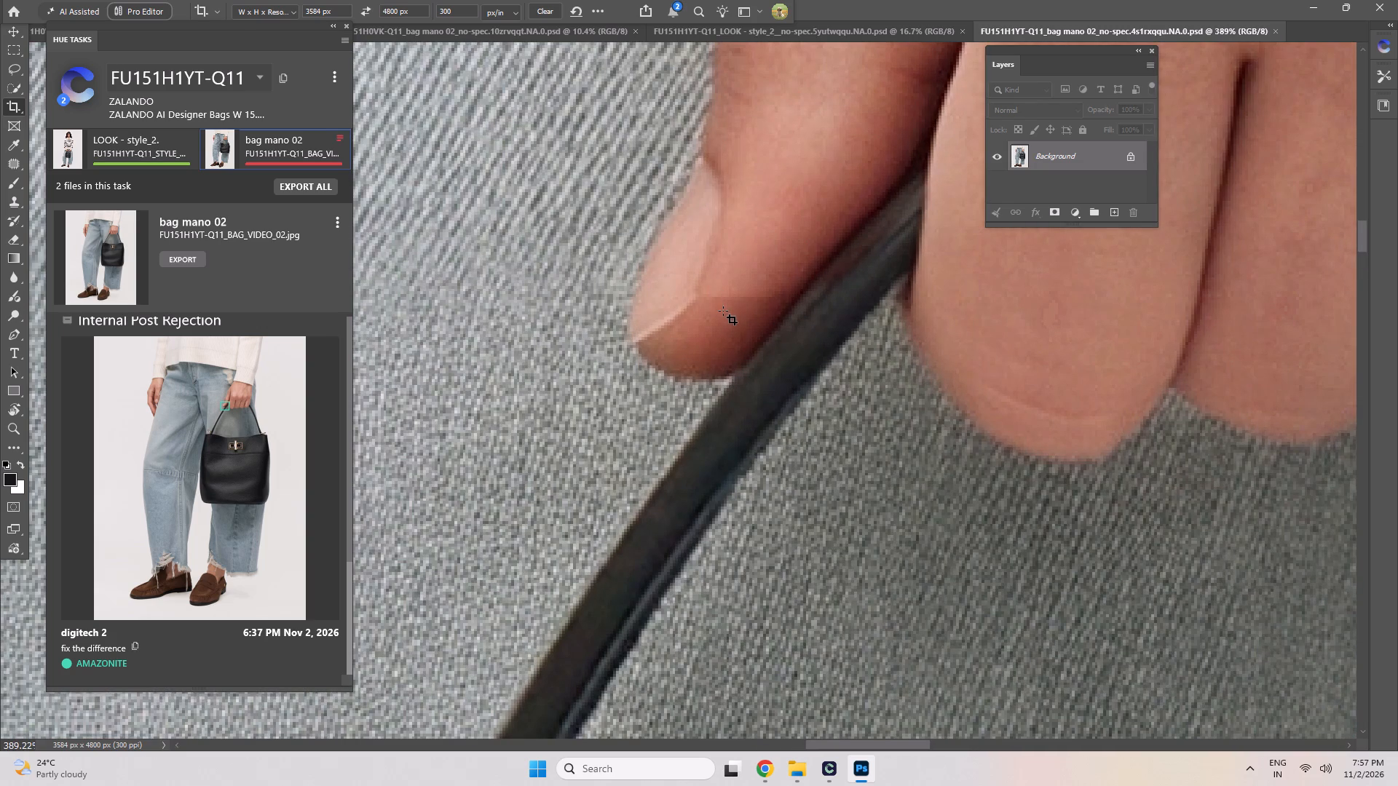
key(j)
drag(722, 283, 765, 313)
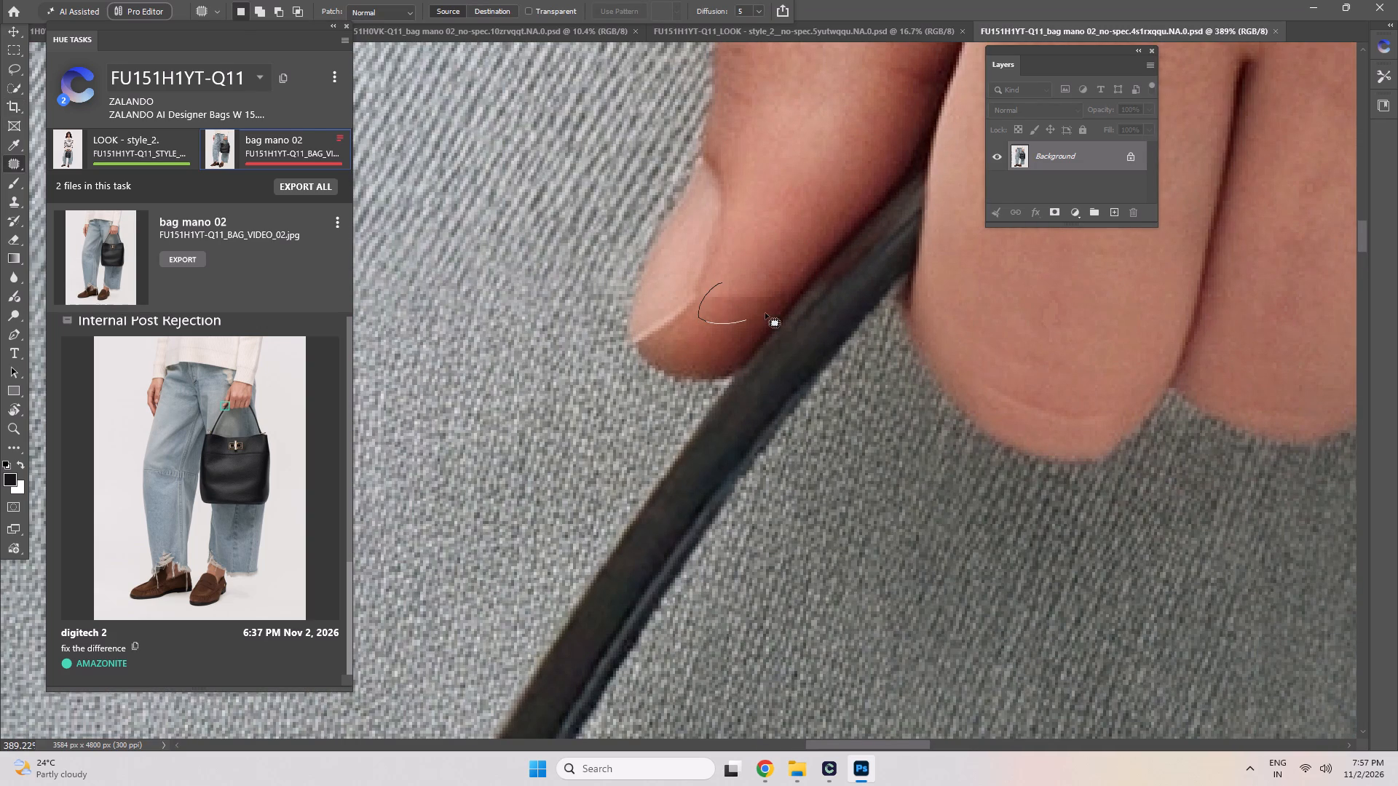
drag(765, 313, 744, 281)
drag(745, 296, 780, 201)
click(782, 193)
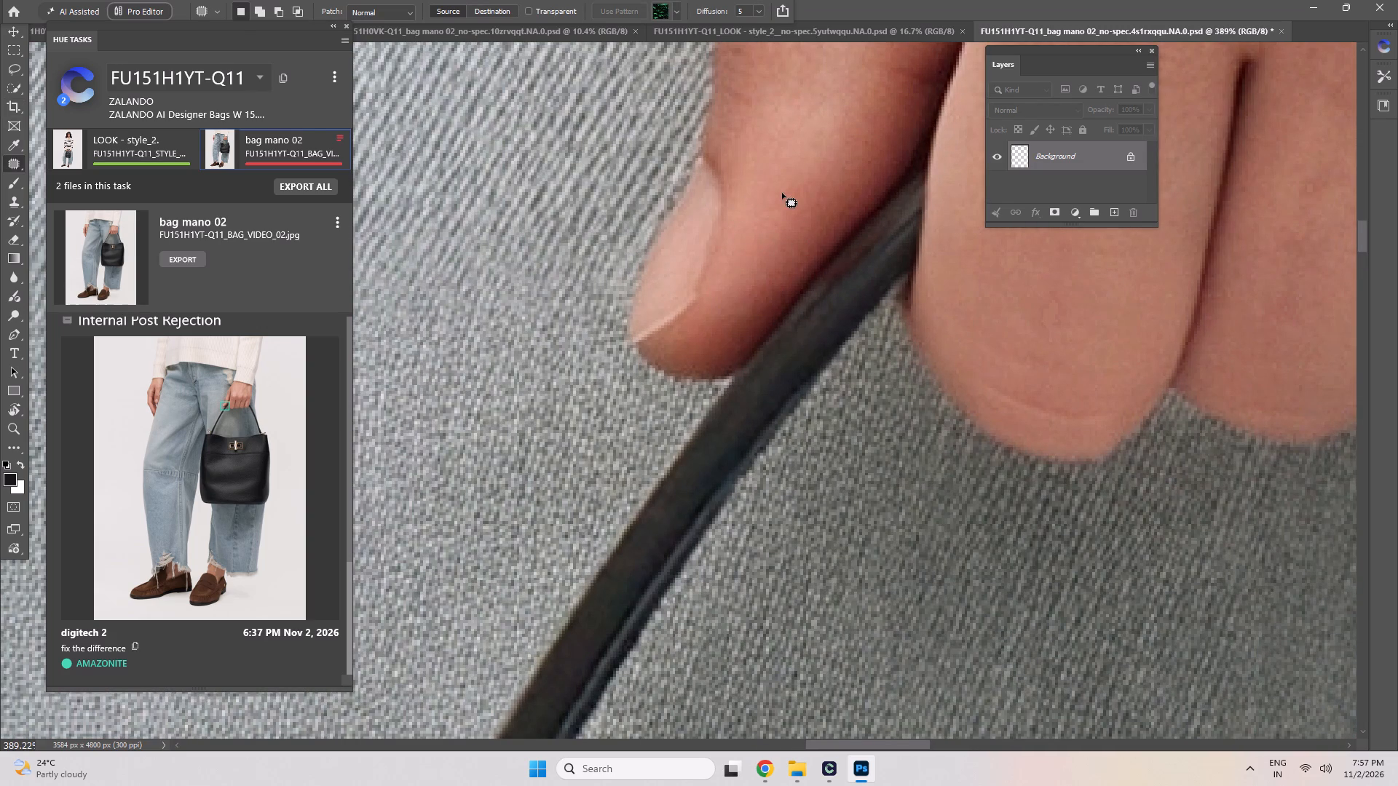
Patch the remaining darker skin near the thumb tip, just beside the nail, with clean skin from higher up the thumb.
drag(716, 317, 719, 346)
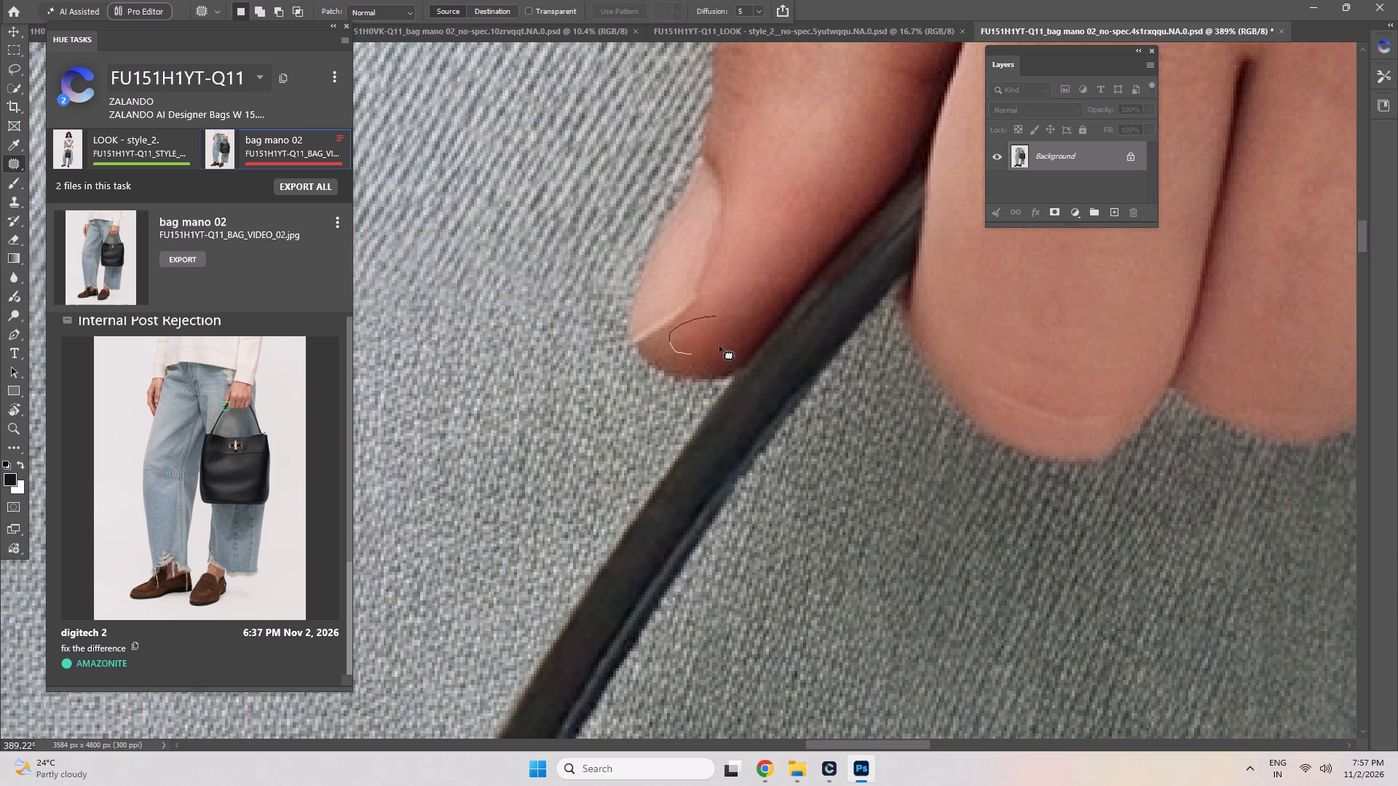
drag(719, 346, 699, 298)
drag(708, 317, 782, 180)
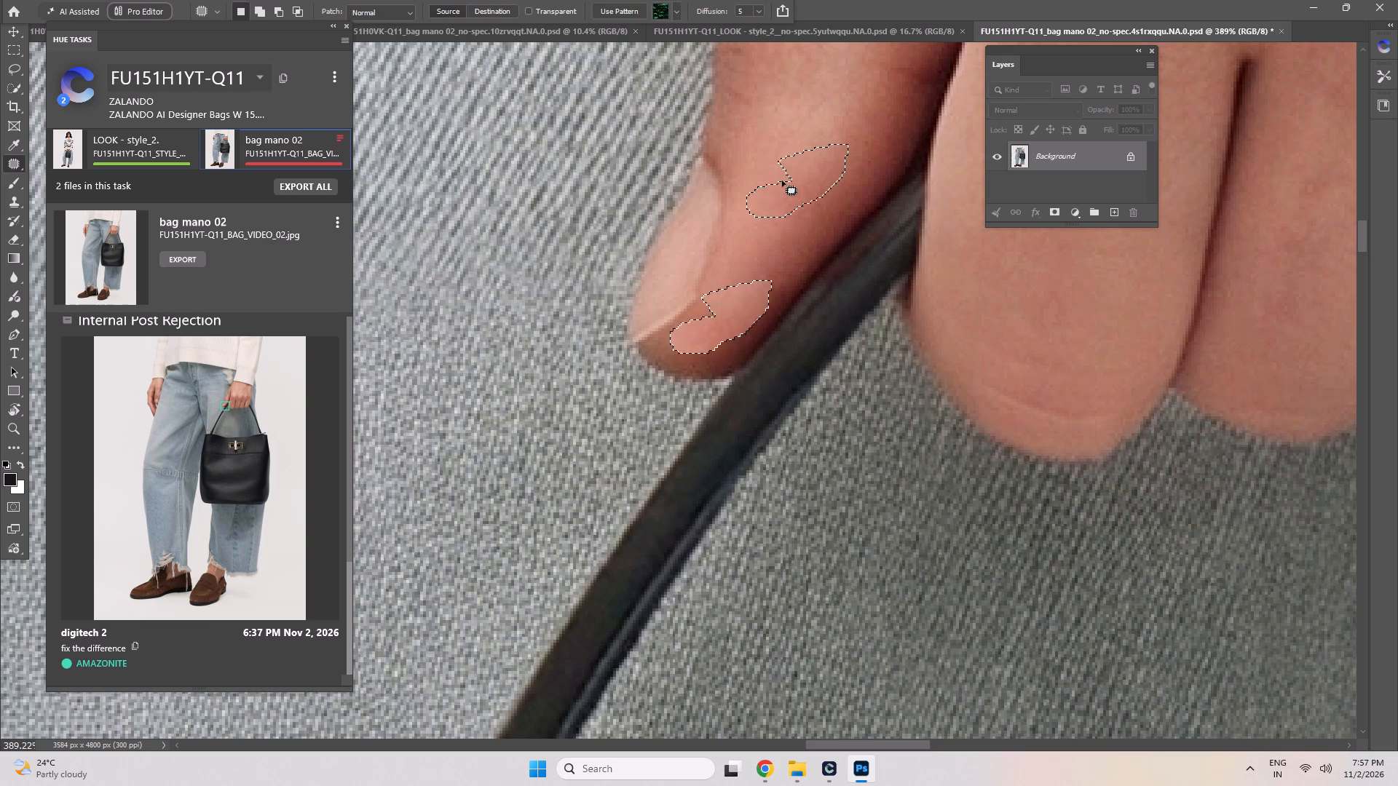
click(782, 180)
scroll(730, 339, down, 18)
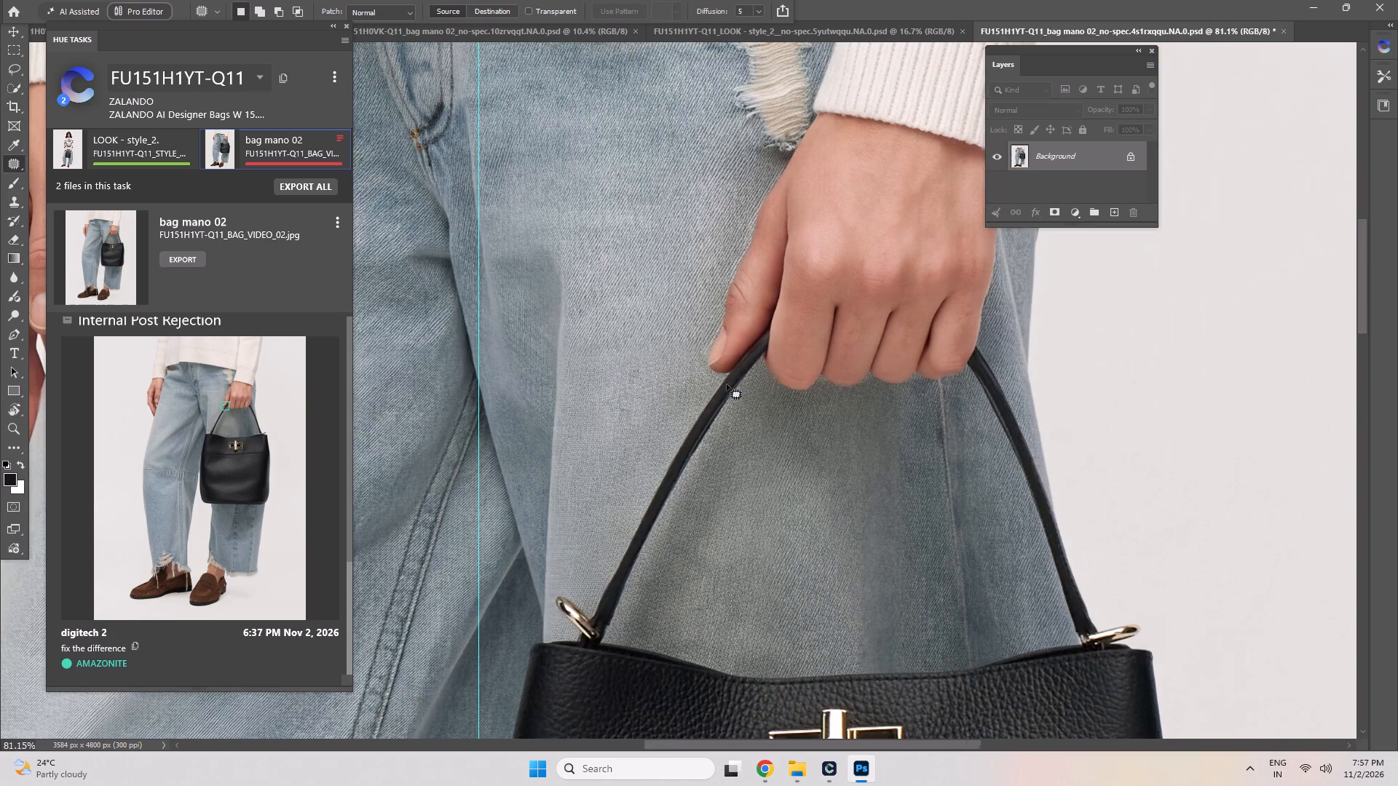
scroll(727, 384, down, 10)
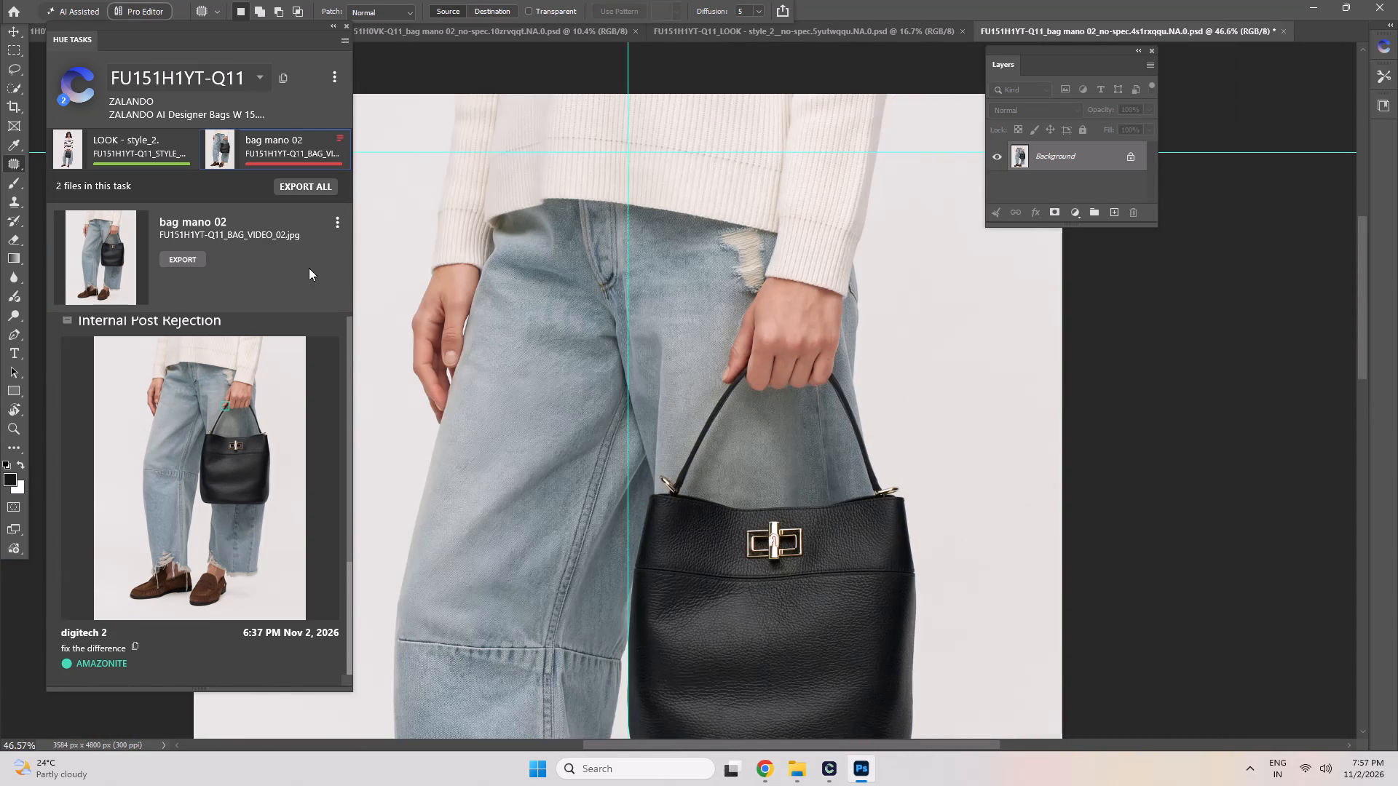
Export all files of task FU151H1YT-Q11 and upload them.
click(296, 186)
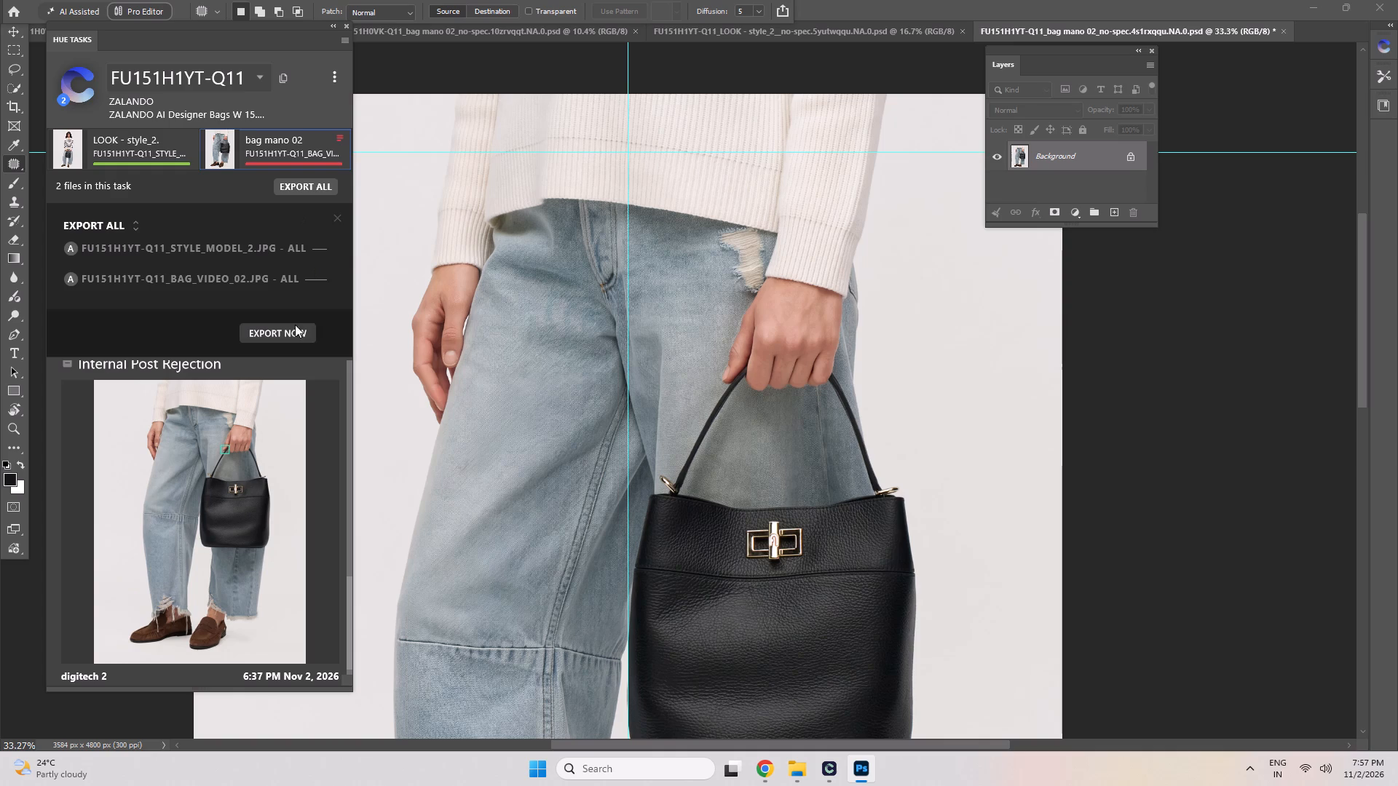
click(290, 334)
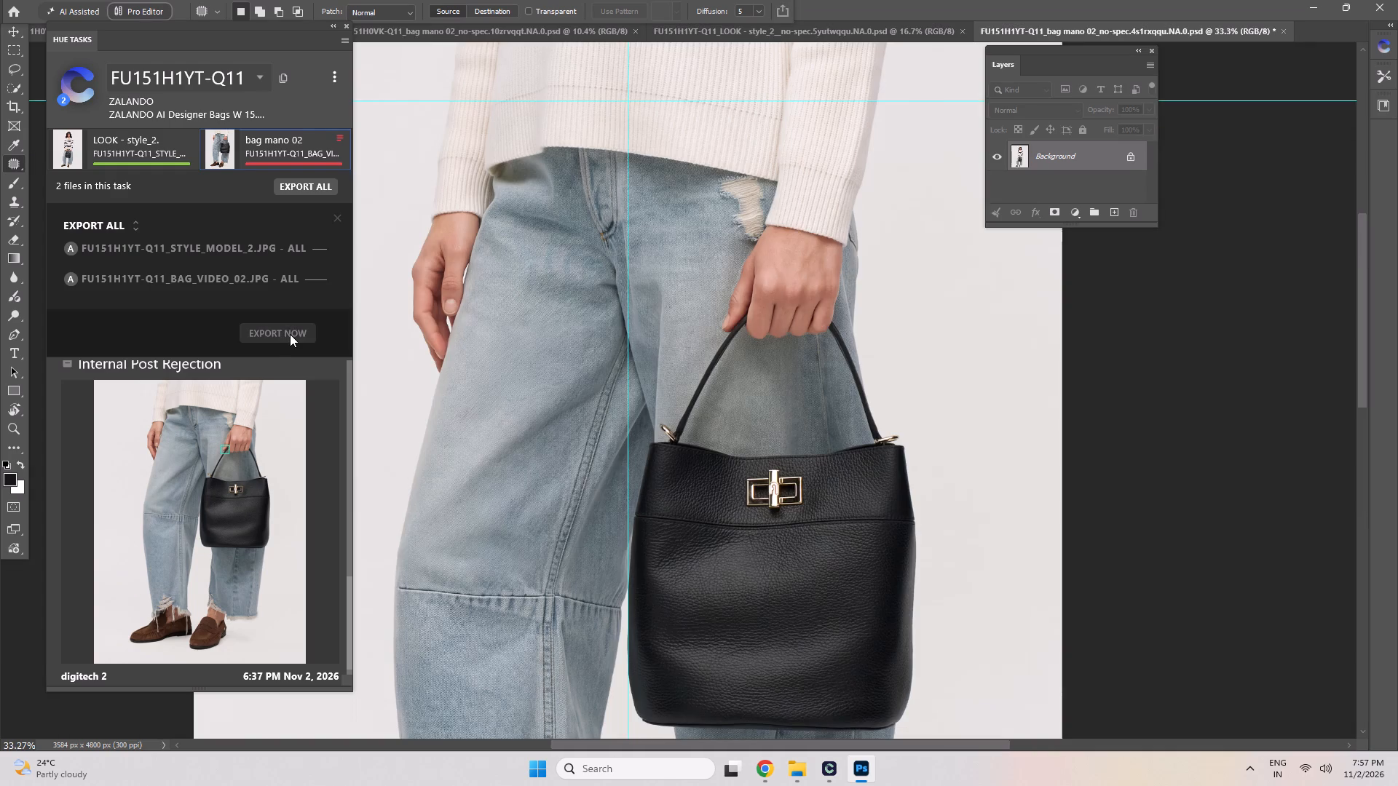
click(179, 668)
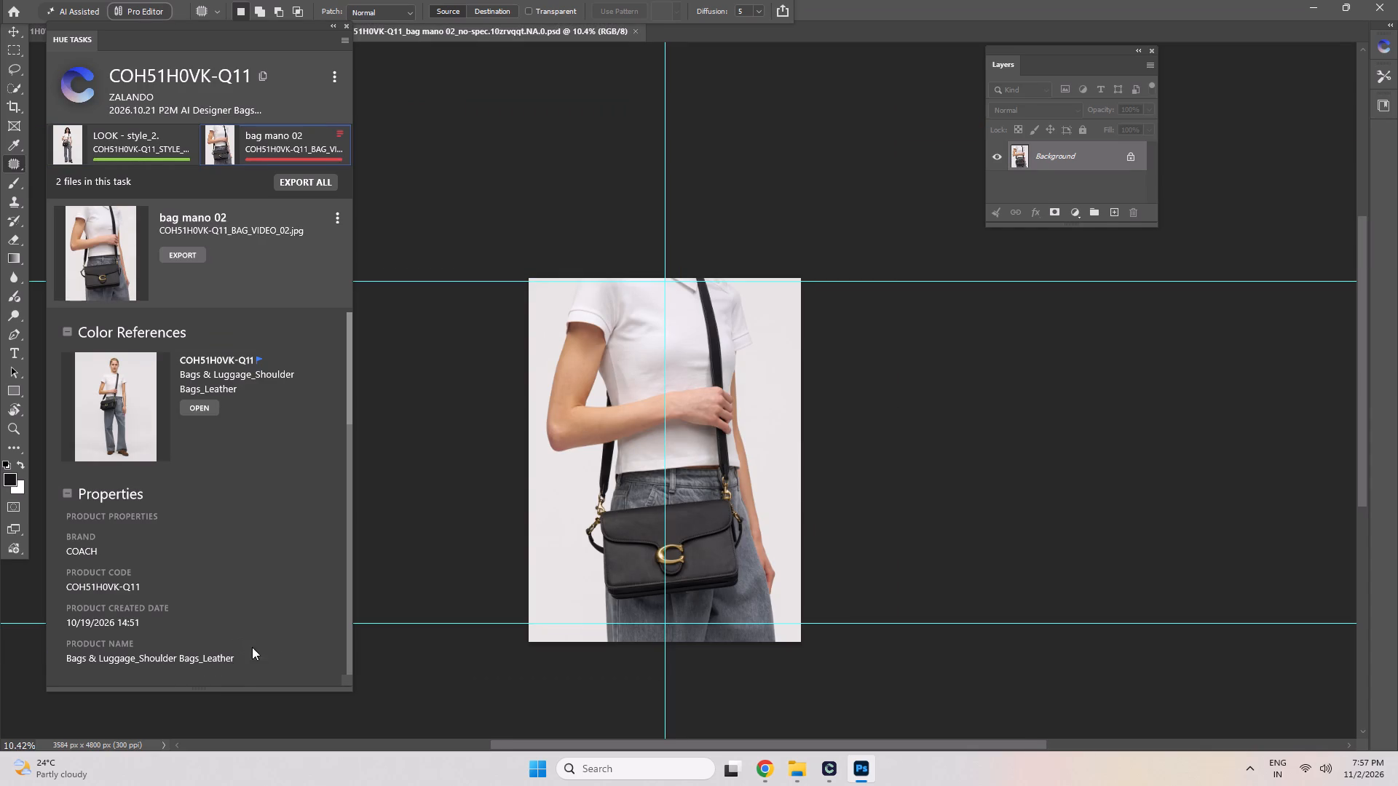
Switch to Hue, open the newly rejected task LA252H07S-Q11, and bring up the rejection note for its bag mano 02 image.
click(820, 776)
click(794, 453)
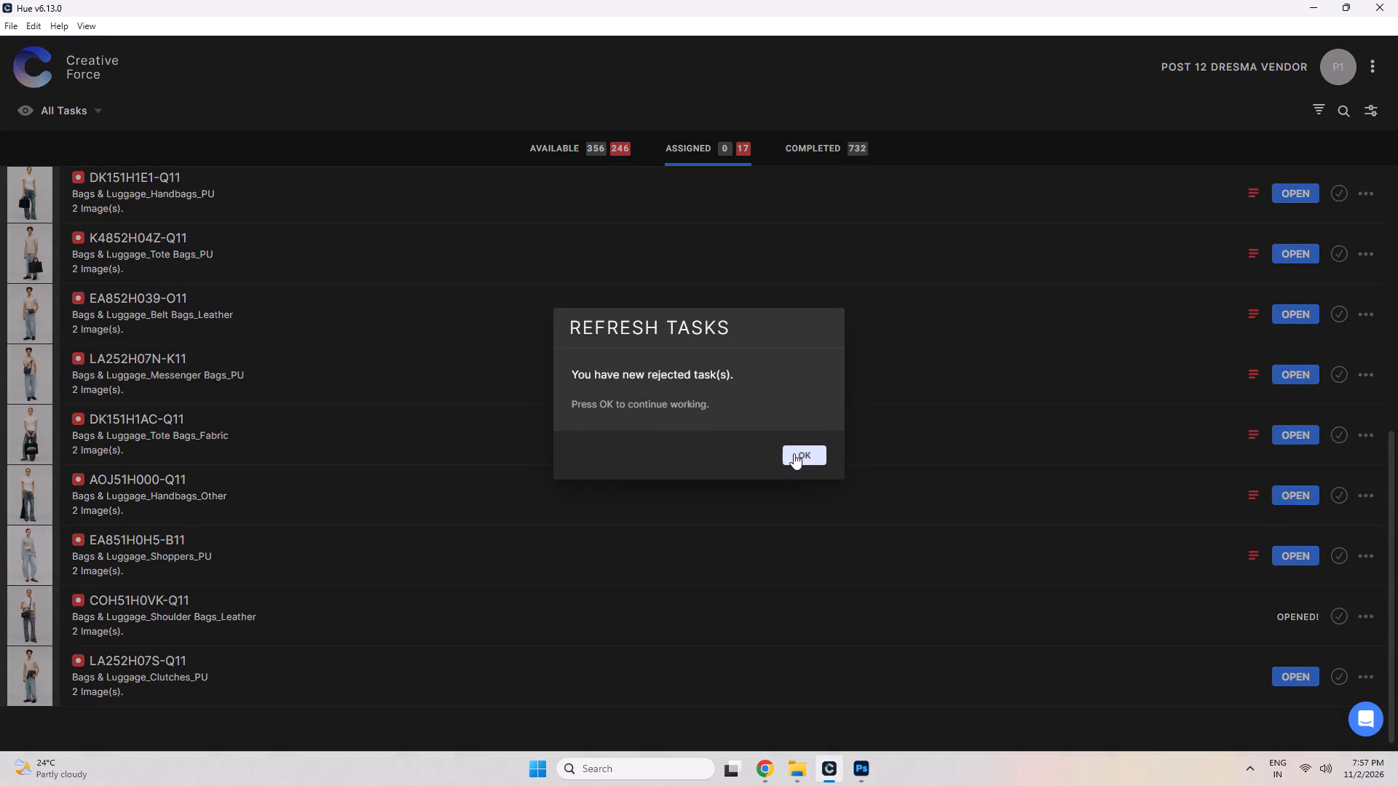
scroll(362, 659, down, 6)
scroll(357, 655, up, 10)
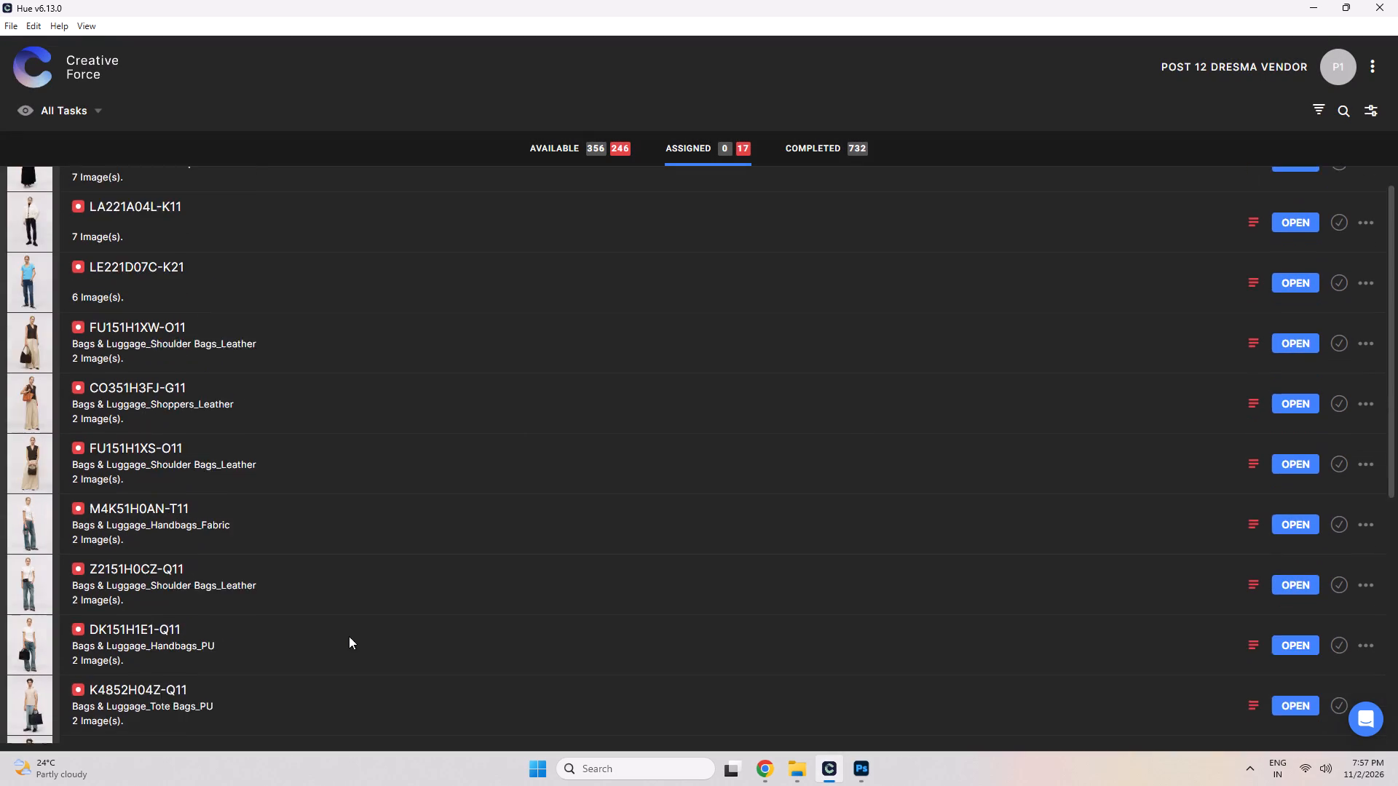
scroll(345, 630, down, 19)
scroll(347, 627, up, 3)
scroll(351, 597, down, 15)
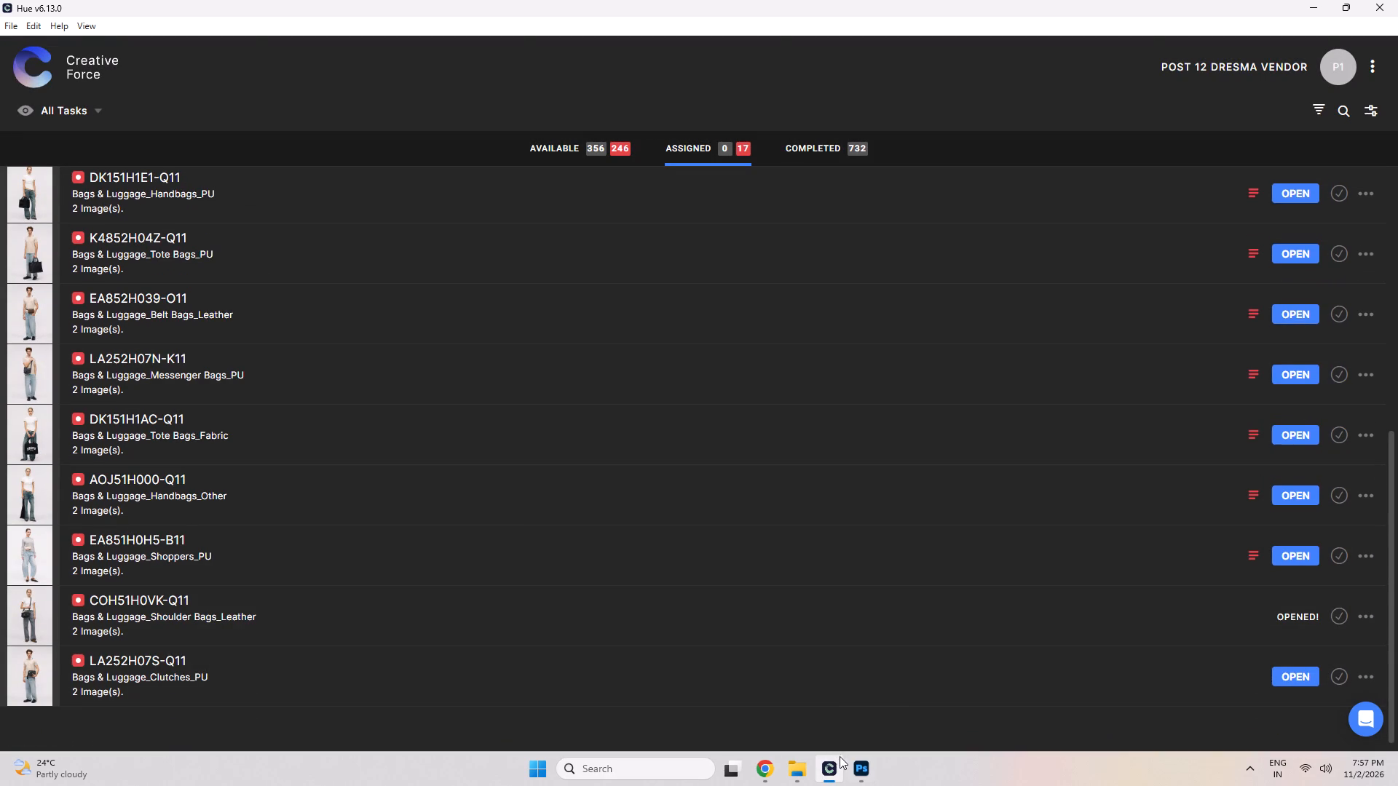
click(1288, 681)
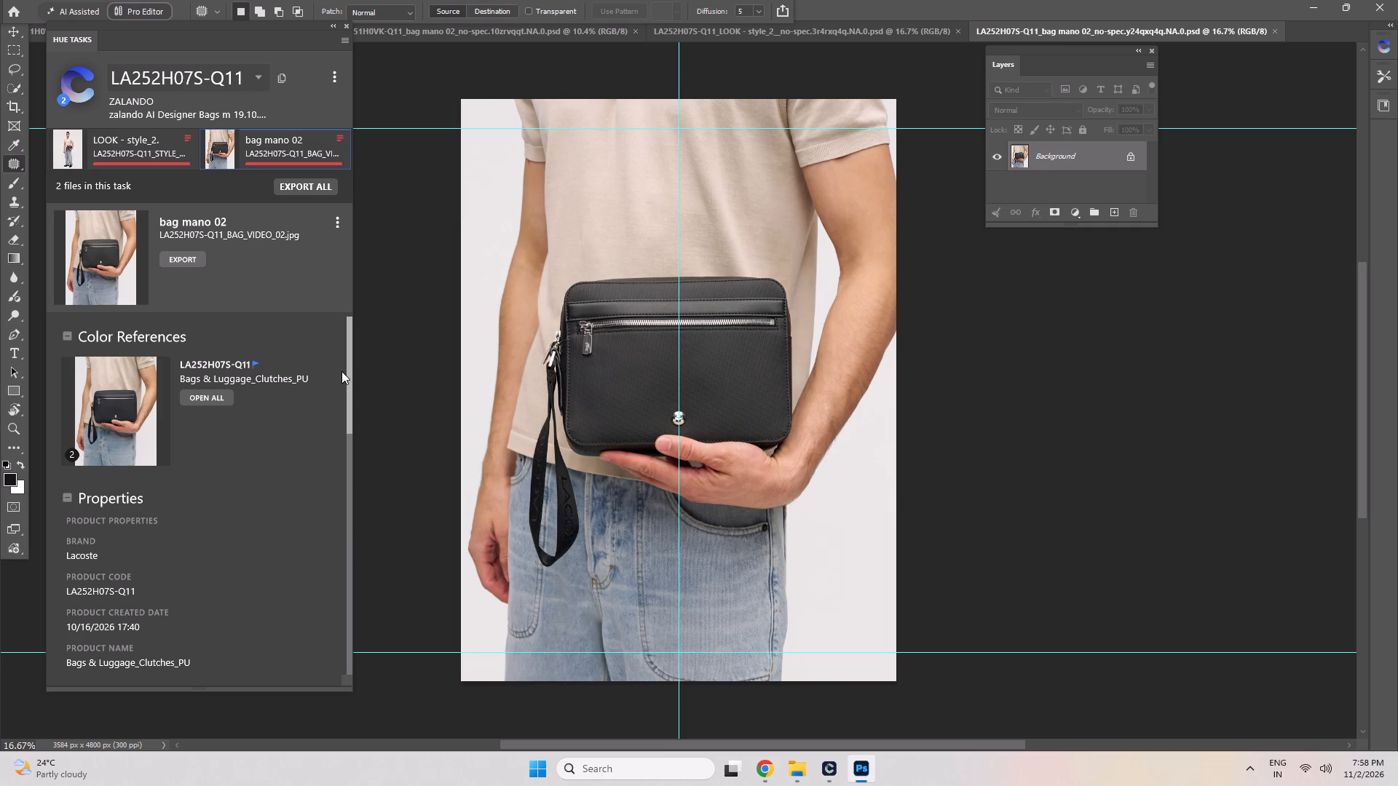
drag(347, 373, 360, 630)
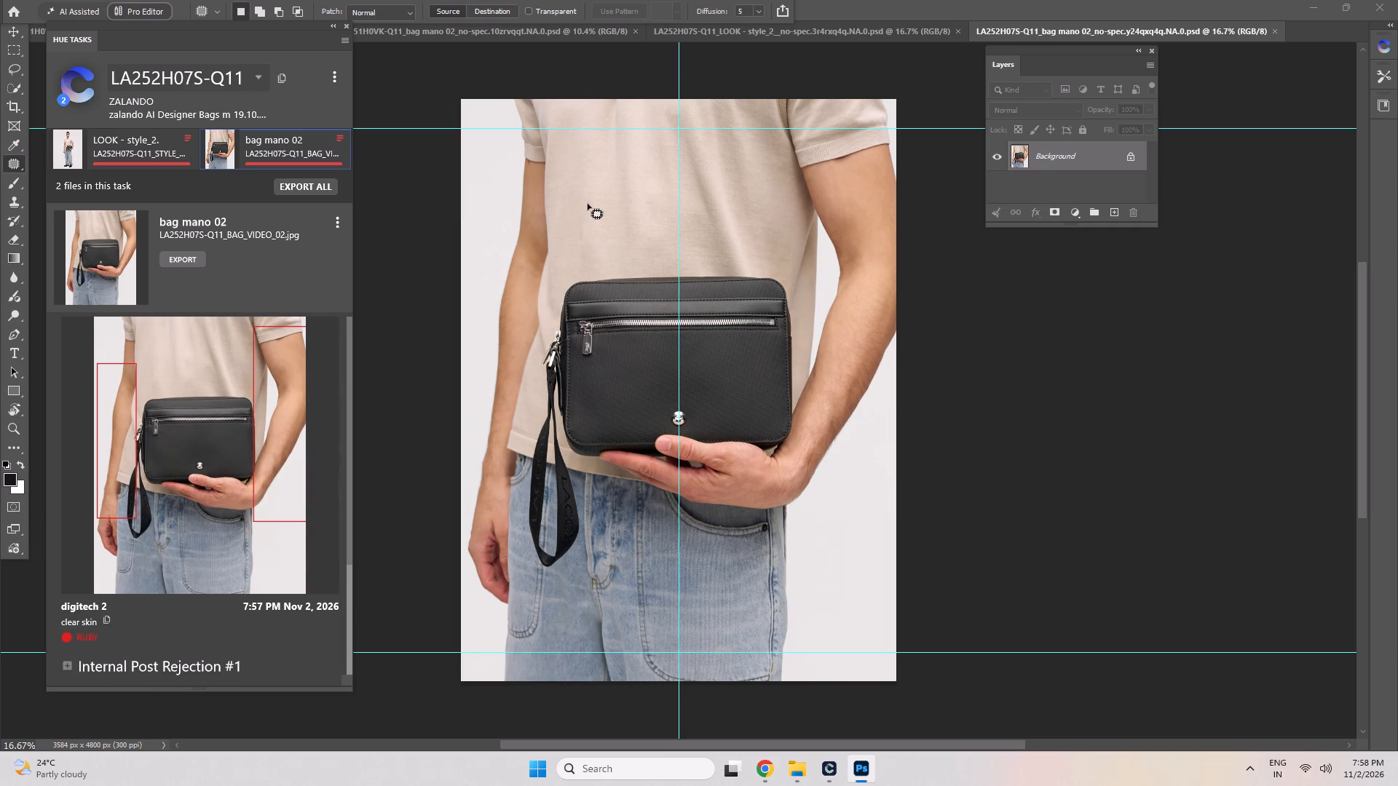
Quick-select the skin of both arms and hands in the bag mano 02 image and copy it to a new layer.
key(w)
drag(847, 178, 854, 267)
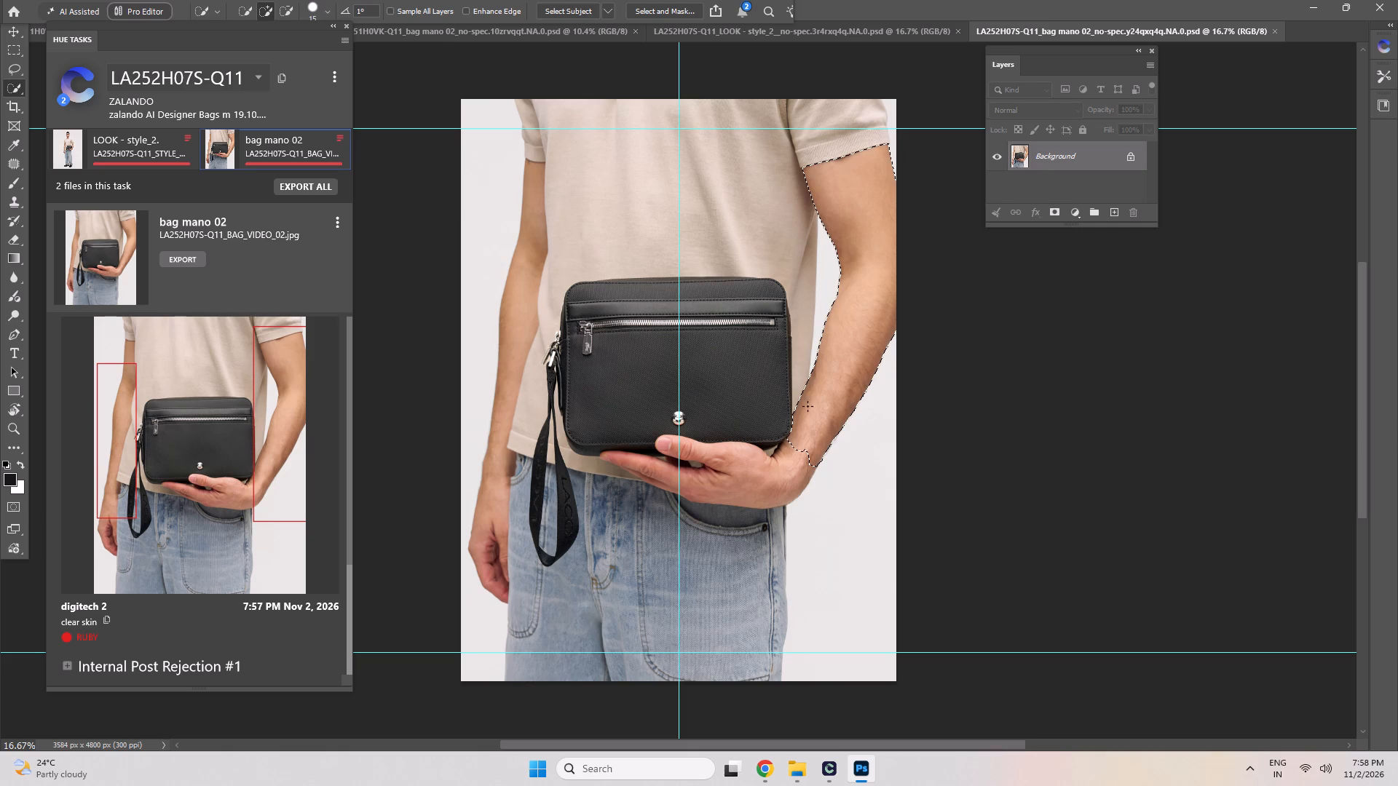
drag(794, 474, 780, 485)
drag(529, 213, 528, 290)
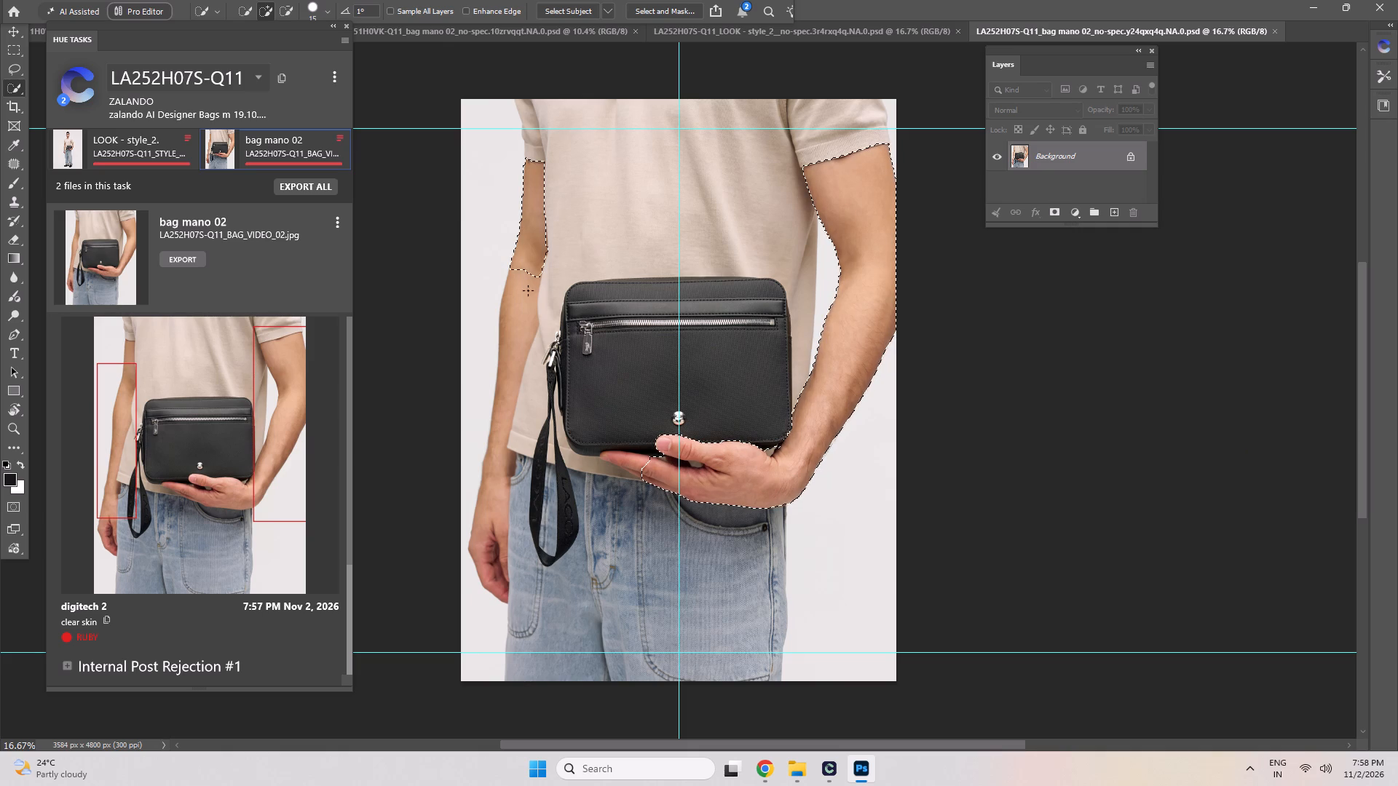
drag(528, 290, 500, 507)
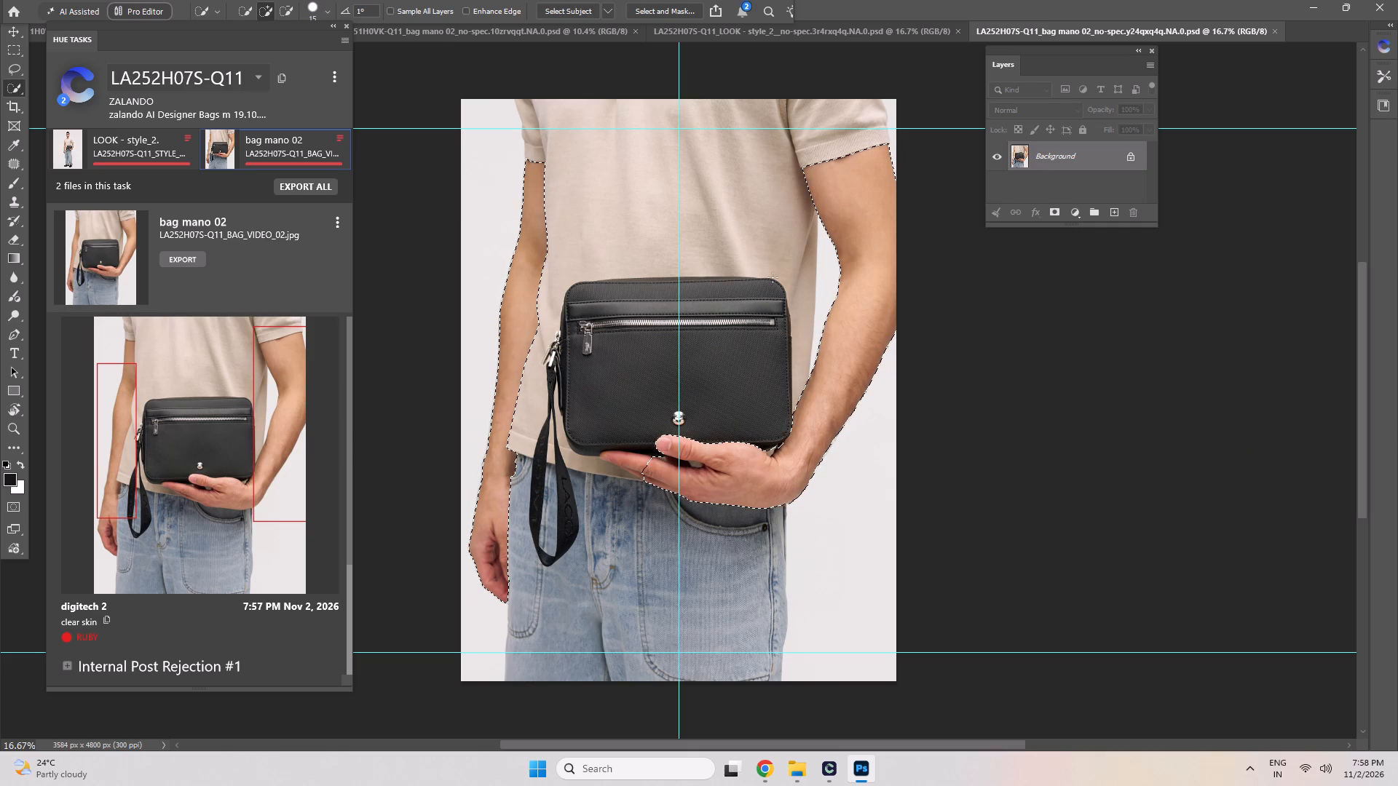
key(ctrl+j)
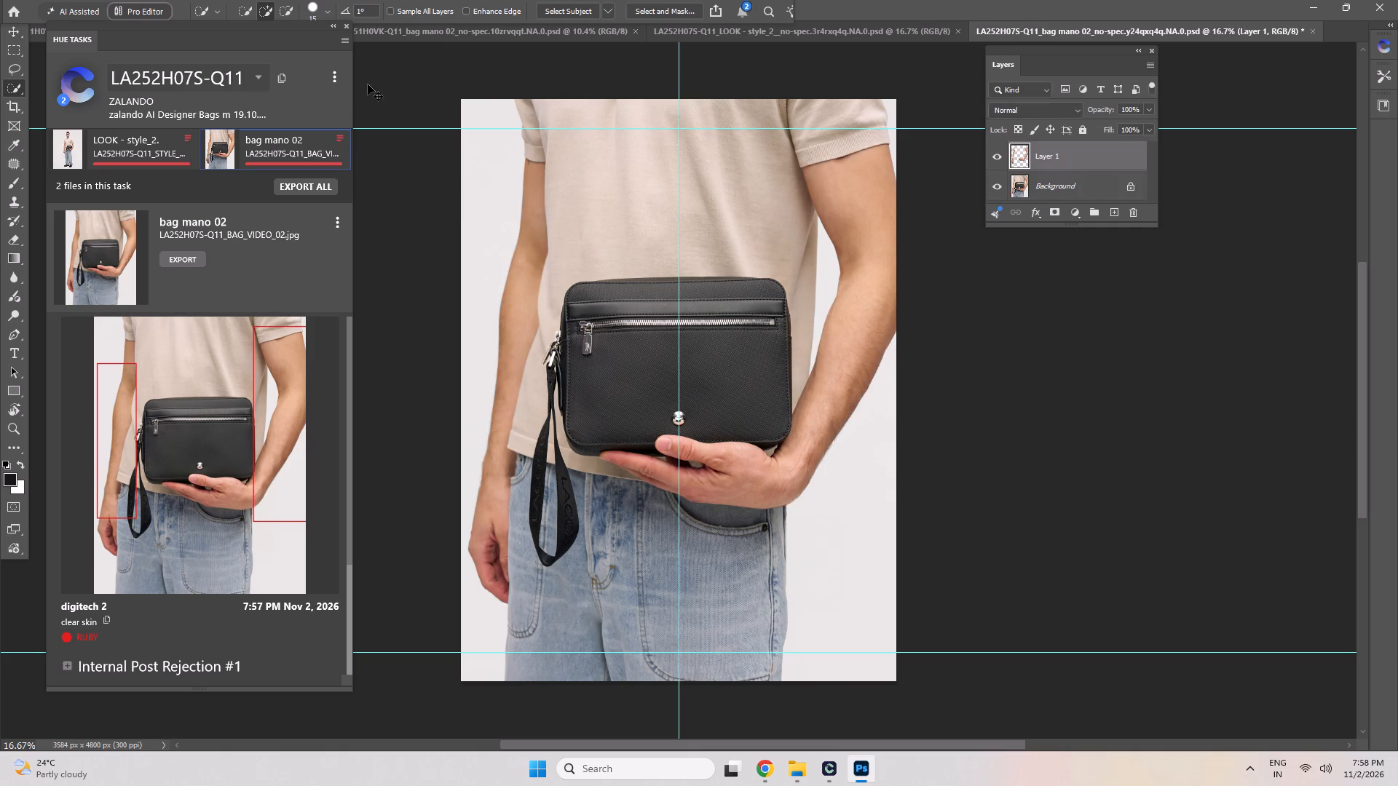
Apply the Dust & Scratches filter to the copied skin layer with a radius of 21 pixels and threshold of 0 levels.
key(Tab)
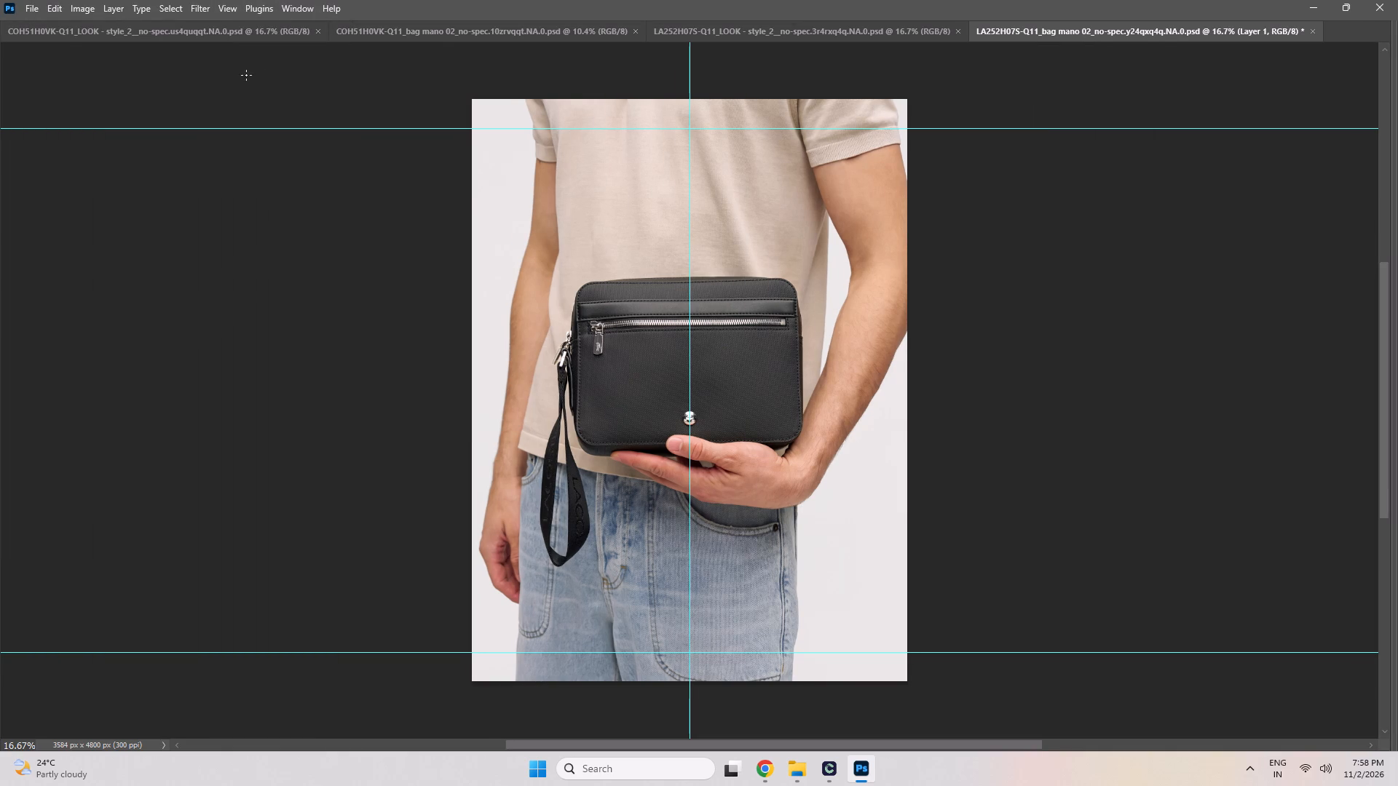
click(196, 7)
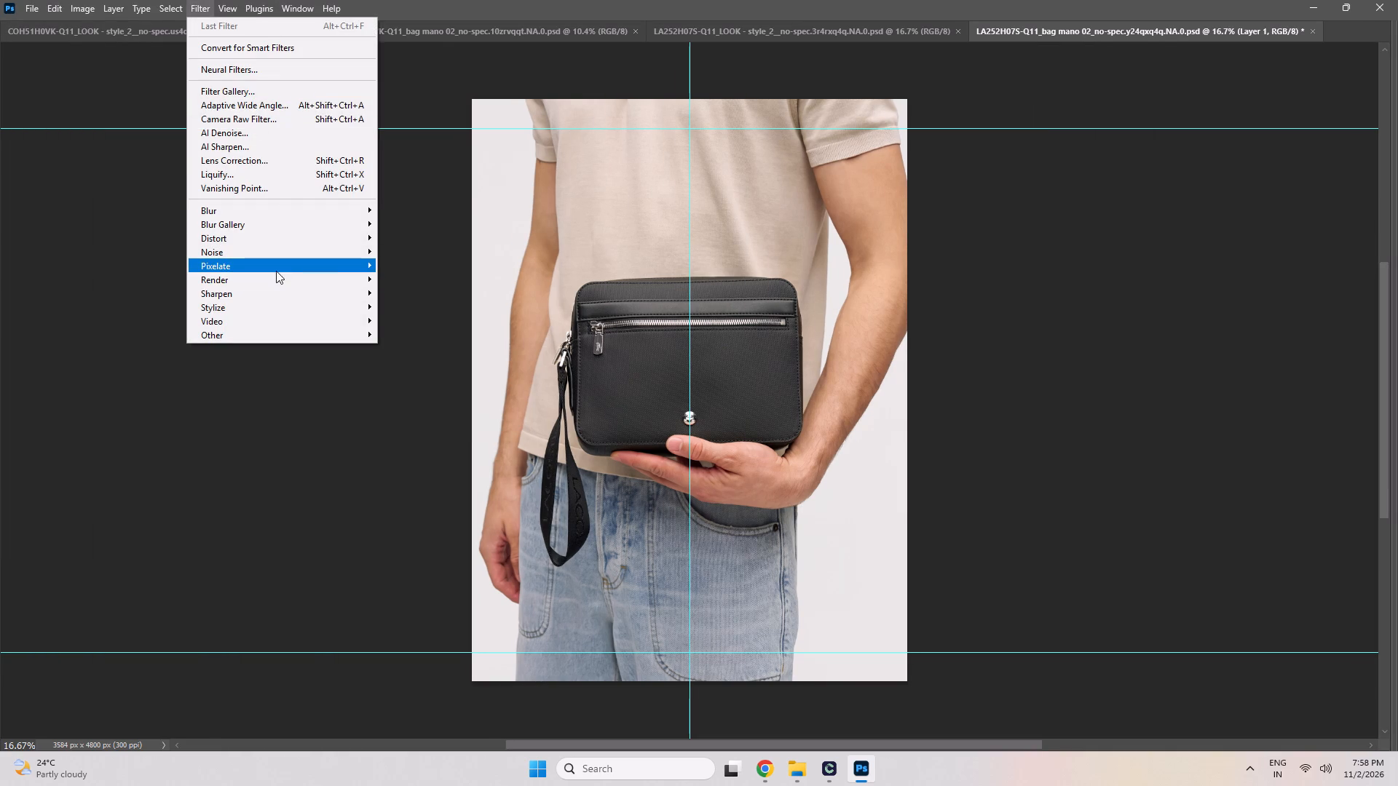
click(279, 256)
click(394, 277)
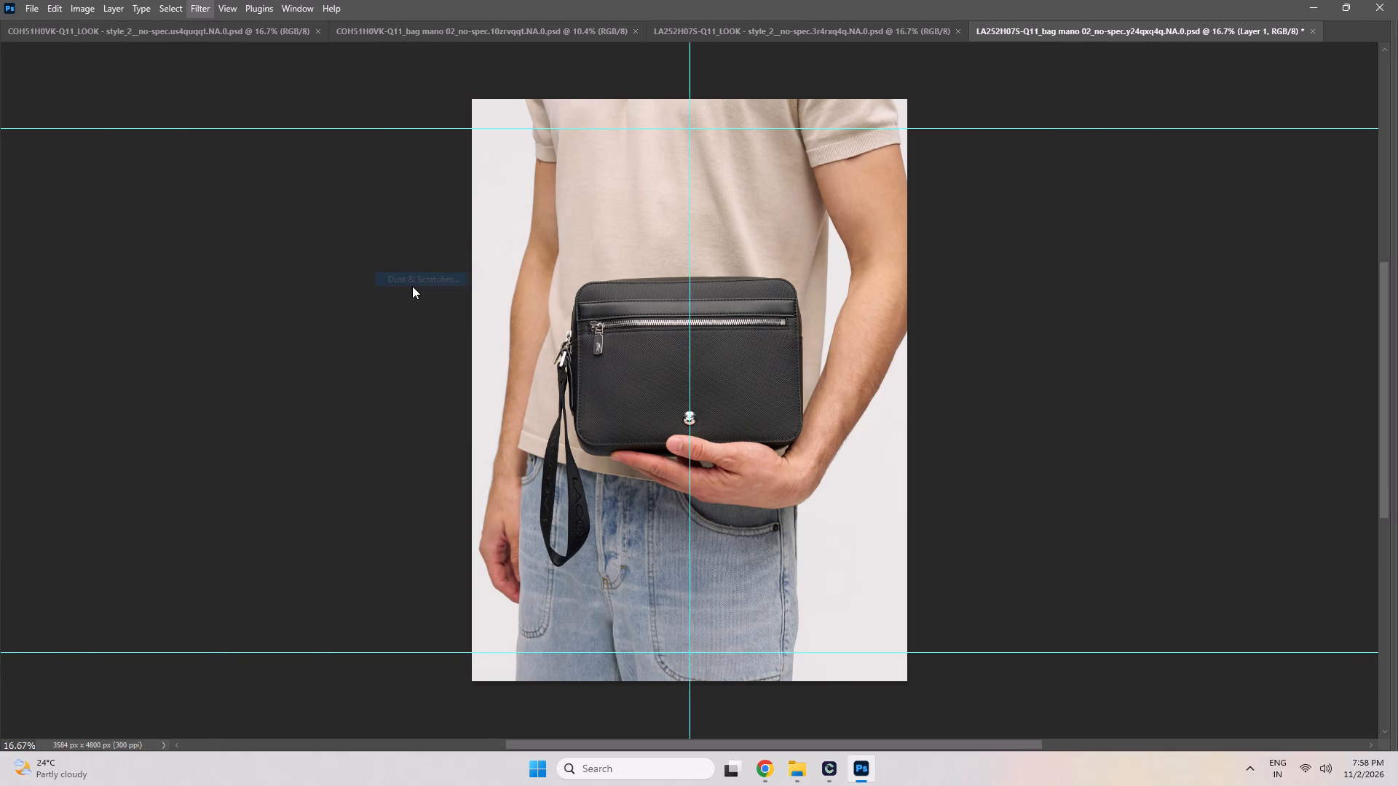
drag(605, 405, 580, 403)
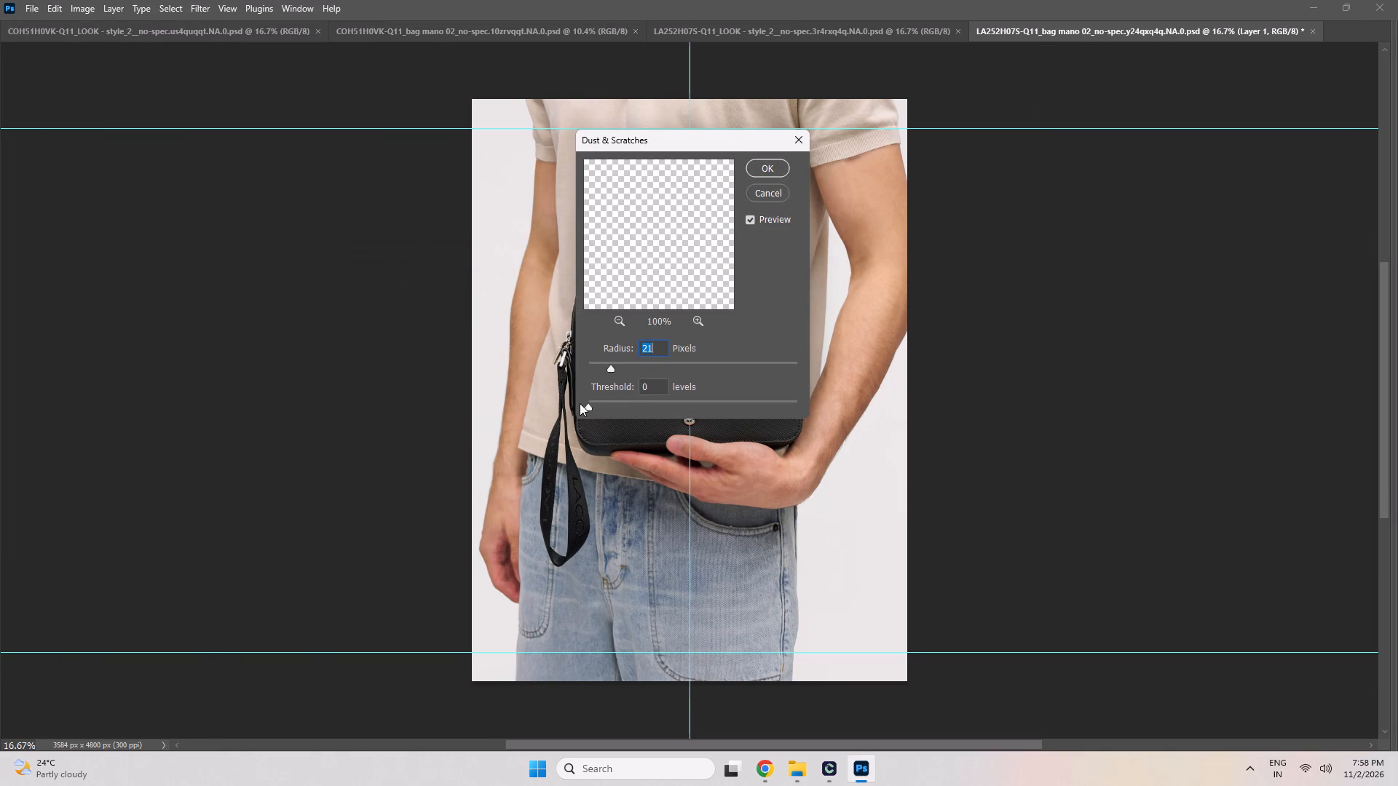
drag(580, 403, 553, 402)
click(770, 168)
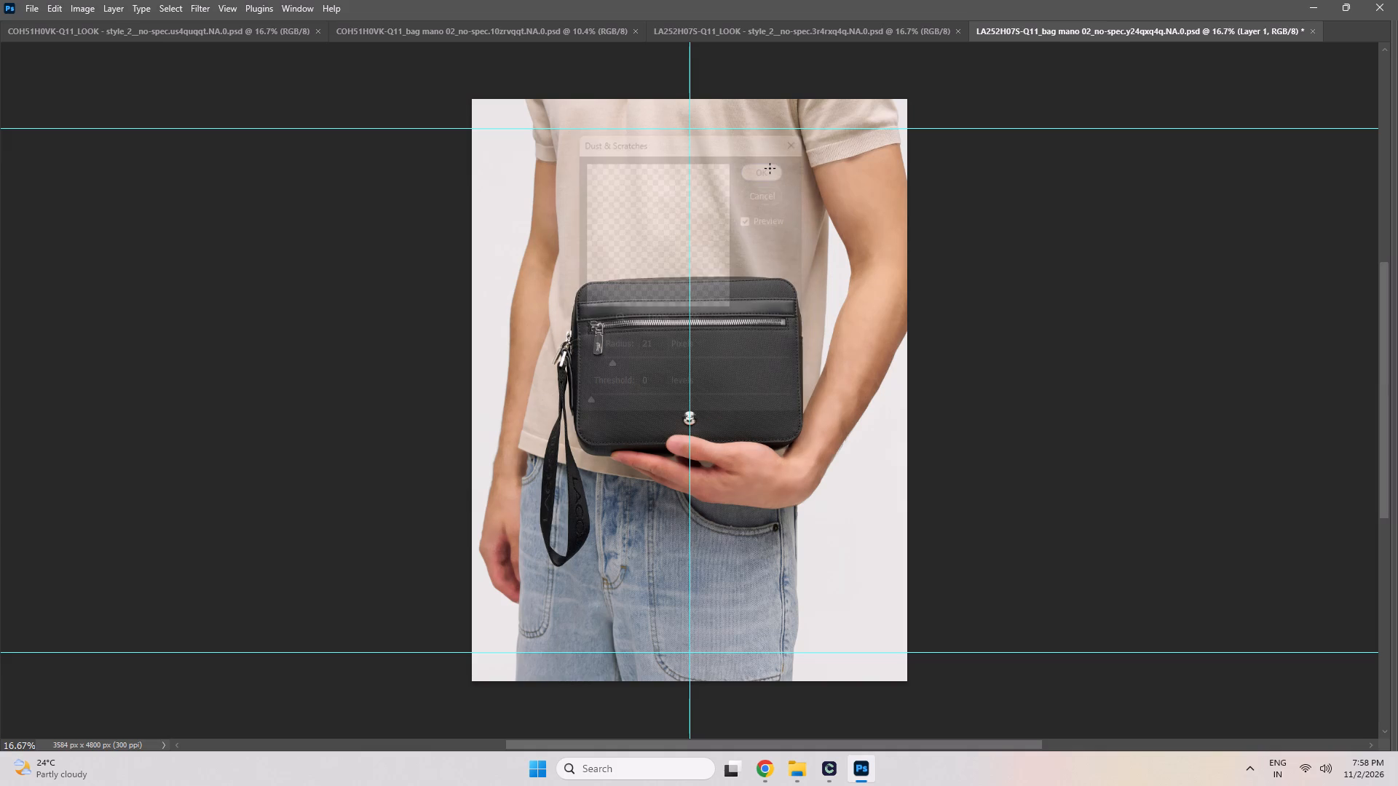
key(Tab)
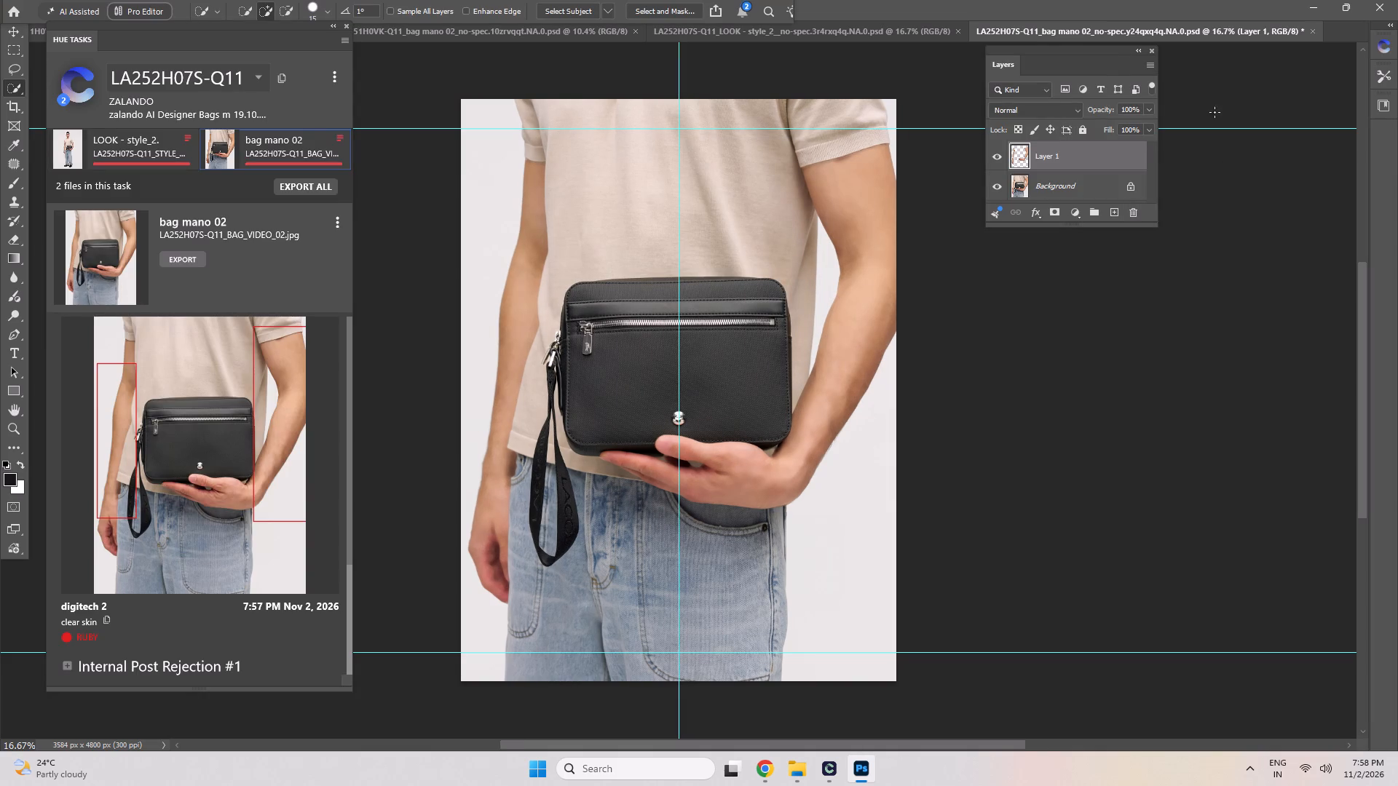
Add a black layer mask to Layer 1 that hides the filtered skin.
alt+click(1055, 210)
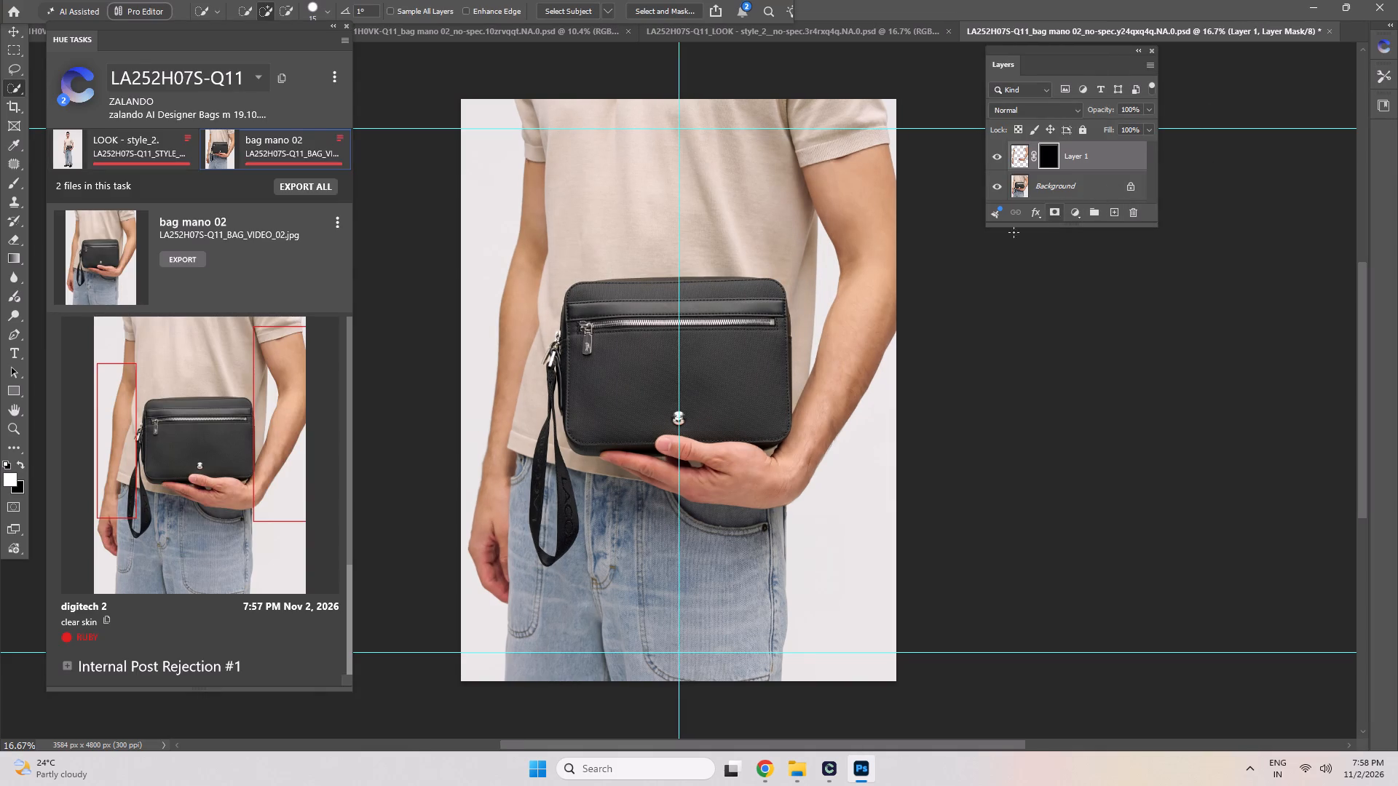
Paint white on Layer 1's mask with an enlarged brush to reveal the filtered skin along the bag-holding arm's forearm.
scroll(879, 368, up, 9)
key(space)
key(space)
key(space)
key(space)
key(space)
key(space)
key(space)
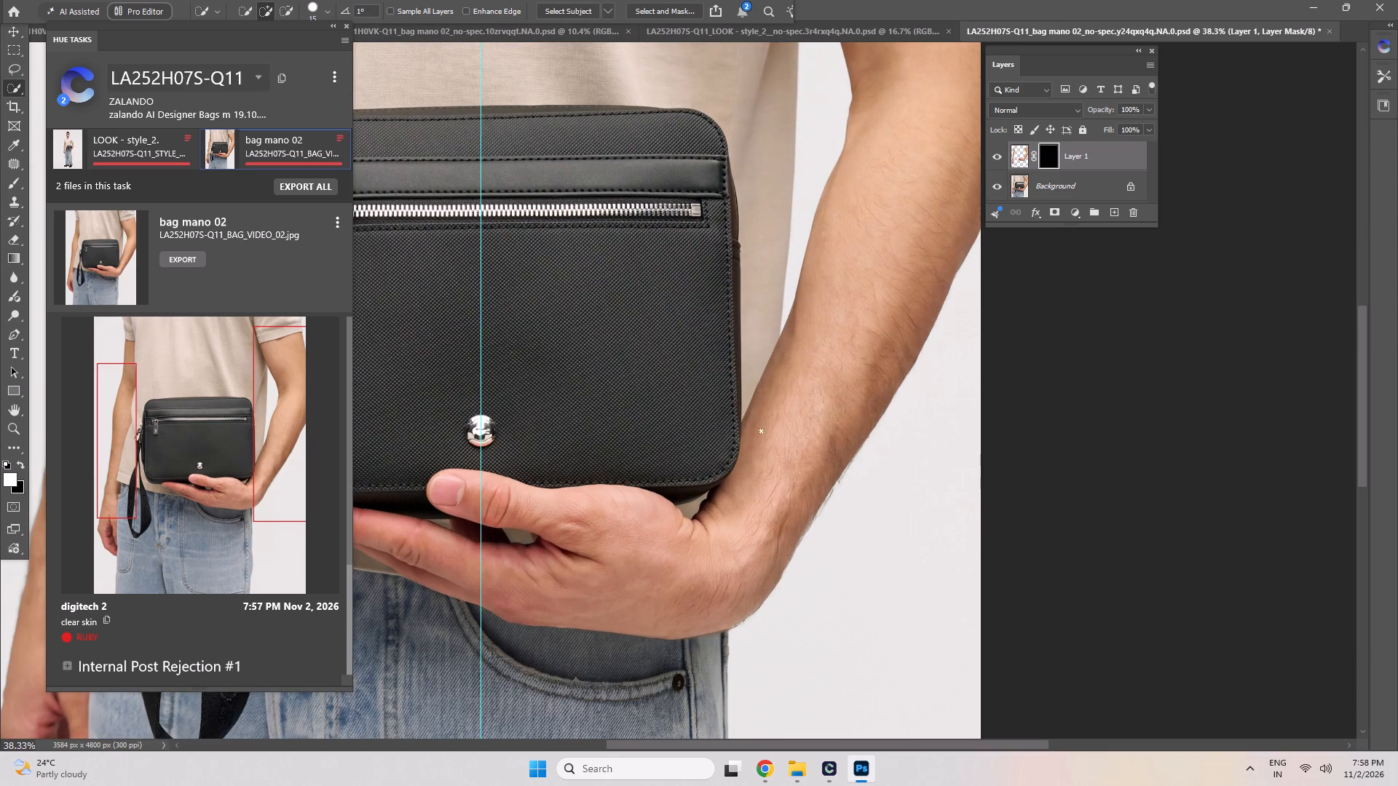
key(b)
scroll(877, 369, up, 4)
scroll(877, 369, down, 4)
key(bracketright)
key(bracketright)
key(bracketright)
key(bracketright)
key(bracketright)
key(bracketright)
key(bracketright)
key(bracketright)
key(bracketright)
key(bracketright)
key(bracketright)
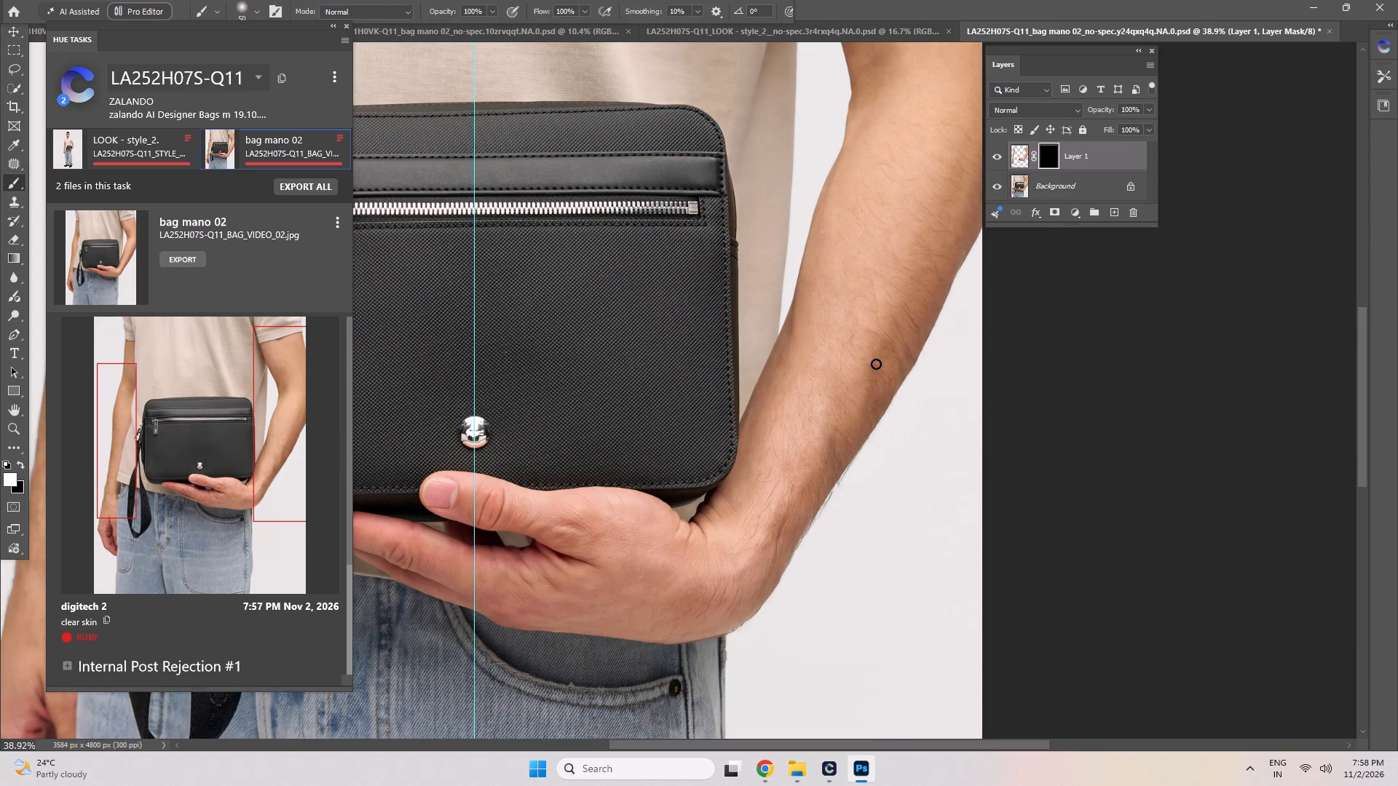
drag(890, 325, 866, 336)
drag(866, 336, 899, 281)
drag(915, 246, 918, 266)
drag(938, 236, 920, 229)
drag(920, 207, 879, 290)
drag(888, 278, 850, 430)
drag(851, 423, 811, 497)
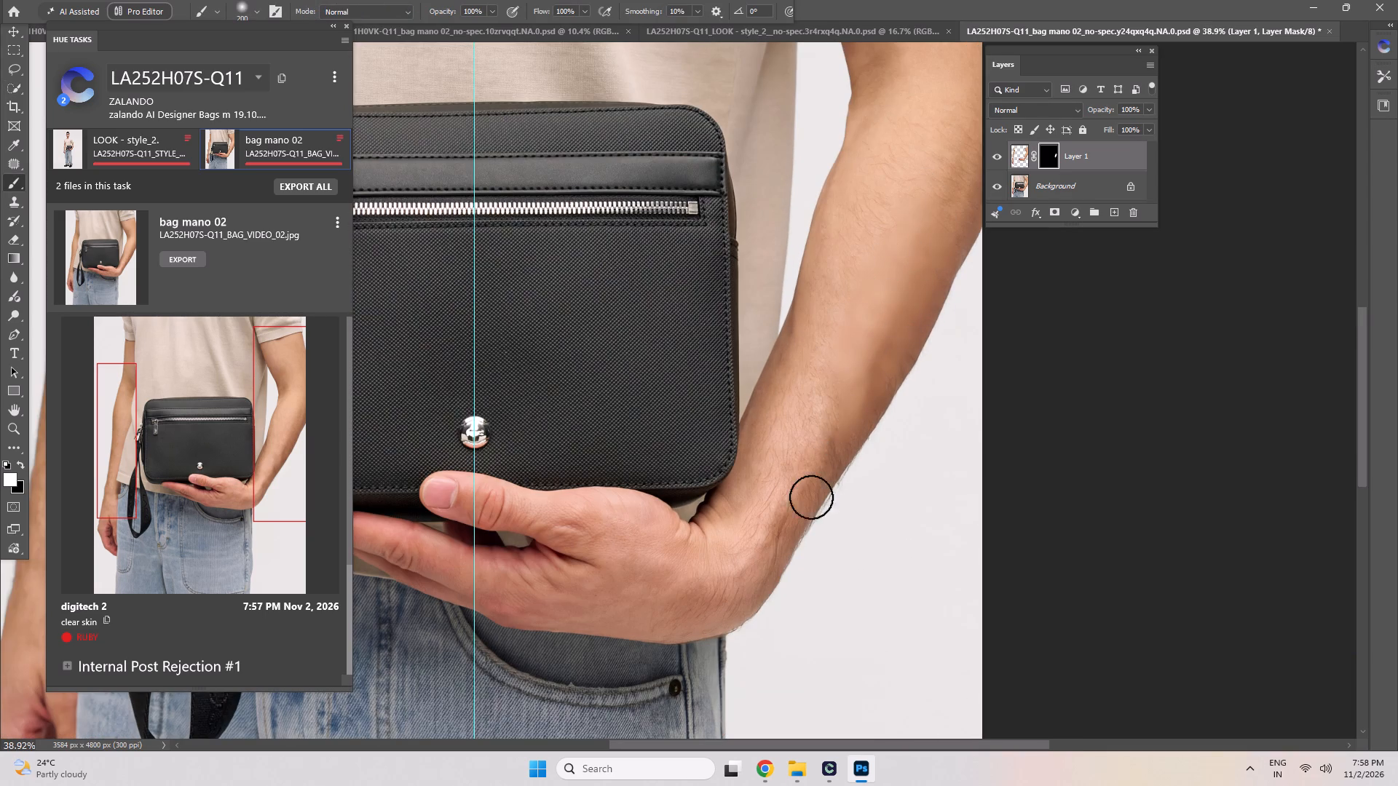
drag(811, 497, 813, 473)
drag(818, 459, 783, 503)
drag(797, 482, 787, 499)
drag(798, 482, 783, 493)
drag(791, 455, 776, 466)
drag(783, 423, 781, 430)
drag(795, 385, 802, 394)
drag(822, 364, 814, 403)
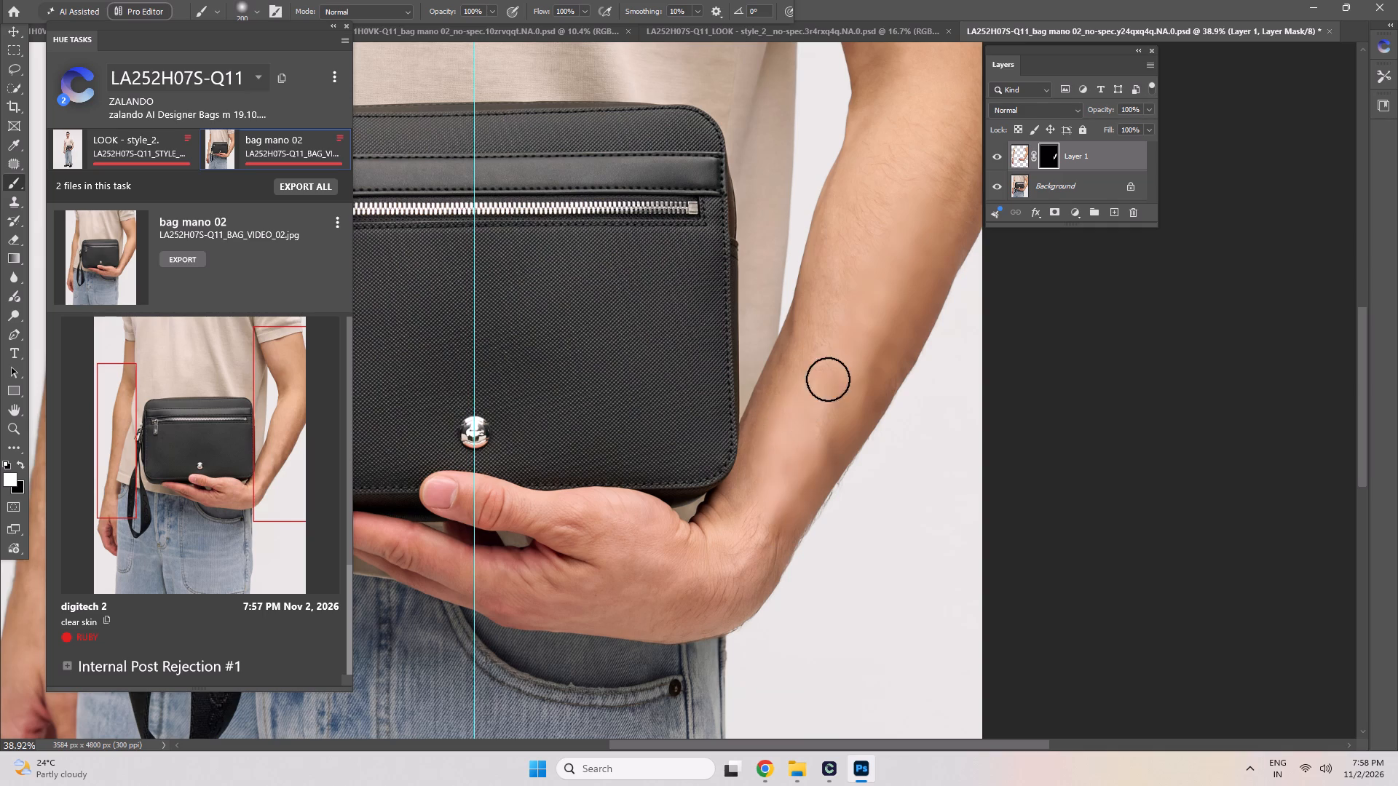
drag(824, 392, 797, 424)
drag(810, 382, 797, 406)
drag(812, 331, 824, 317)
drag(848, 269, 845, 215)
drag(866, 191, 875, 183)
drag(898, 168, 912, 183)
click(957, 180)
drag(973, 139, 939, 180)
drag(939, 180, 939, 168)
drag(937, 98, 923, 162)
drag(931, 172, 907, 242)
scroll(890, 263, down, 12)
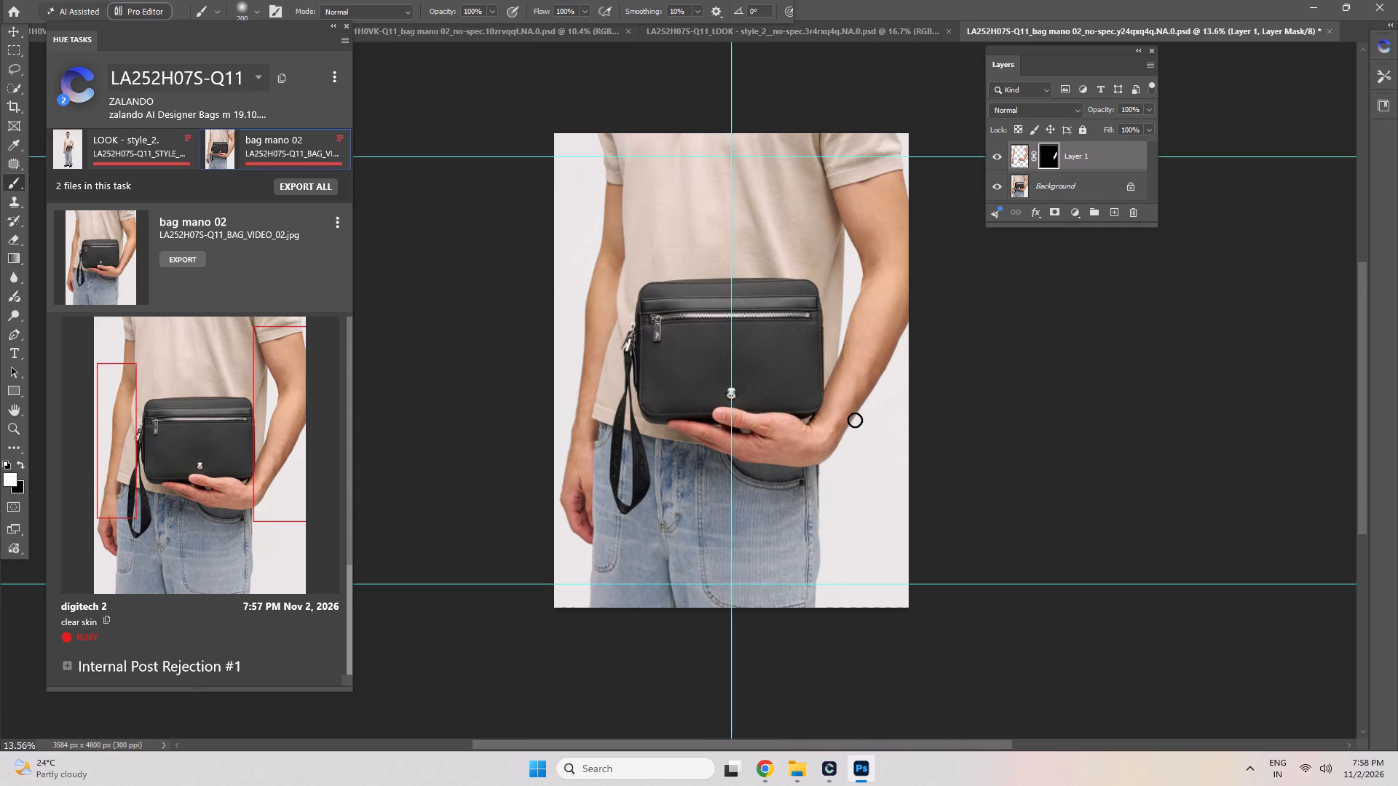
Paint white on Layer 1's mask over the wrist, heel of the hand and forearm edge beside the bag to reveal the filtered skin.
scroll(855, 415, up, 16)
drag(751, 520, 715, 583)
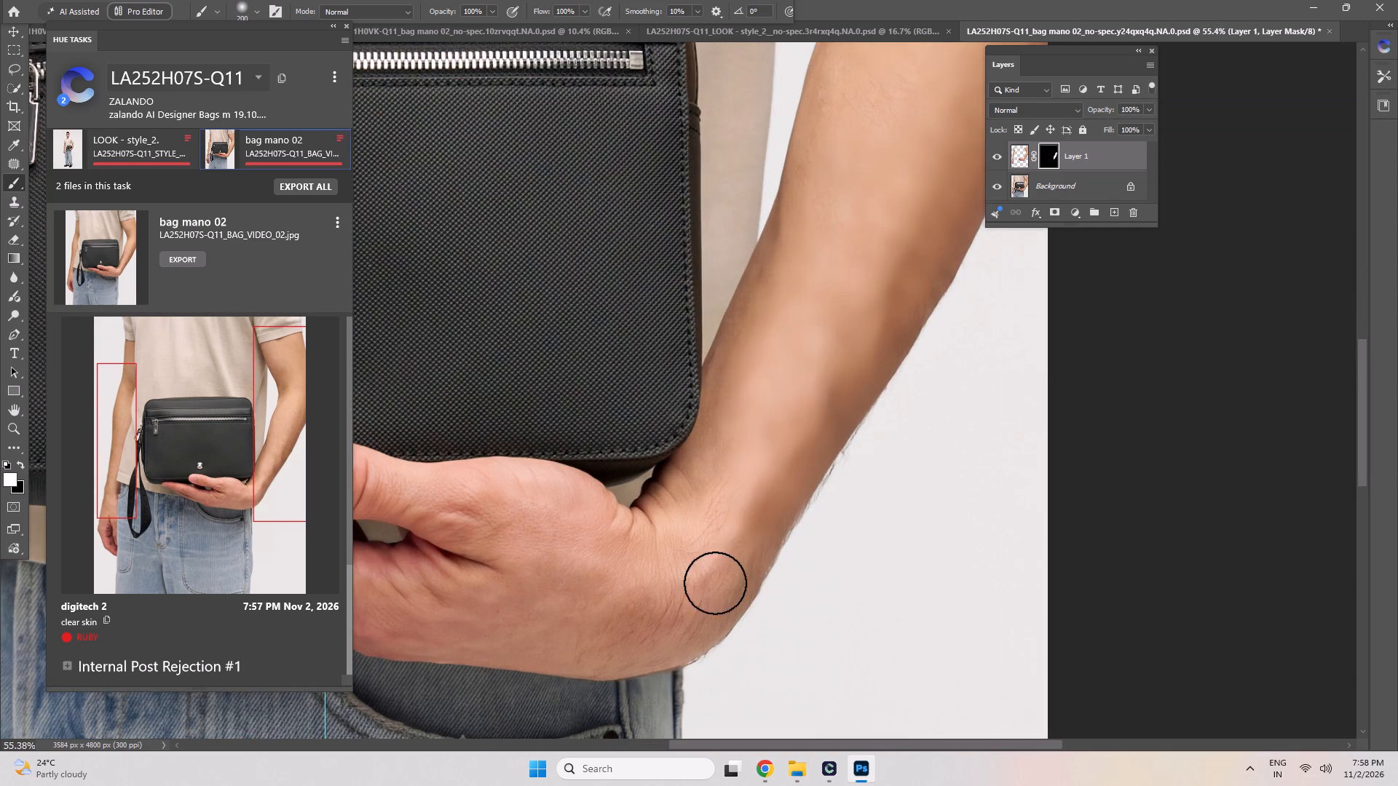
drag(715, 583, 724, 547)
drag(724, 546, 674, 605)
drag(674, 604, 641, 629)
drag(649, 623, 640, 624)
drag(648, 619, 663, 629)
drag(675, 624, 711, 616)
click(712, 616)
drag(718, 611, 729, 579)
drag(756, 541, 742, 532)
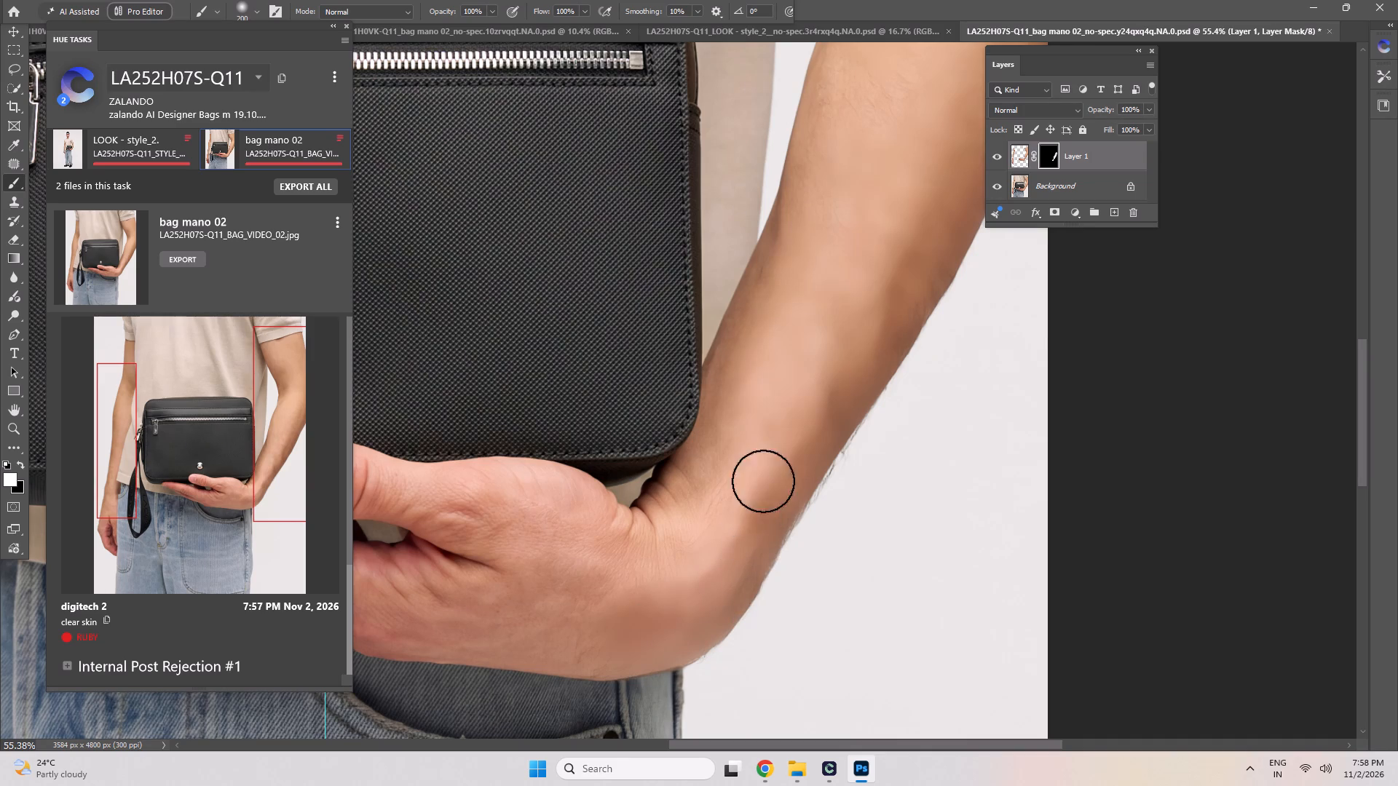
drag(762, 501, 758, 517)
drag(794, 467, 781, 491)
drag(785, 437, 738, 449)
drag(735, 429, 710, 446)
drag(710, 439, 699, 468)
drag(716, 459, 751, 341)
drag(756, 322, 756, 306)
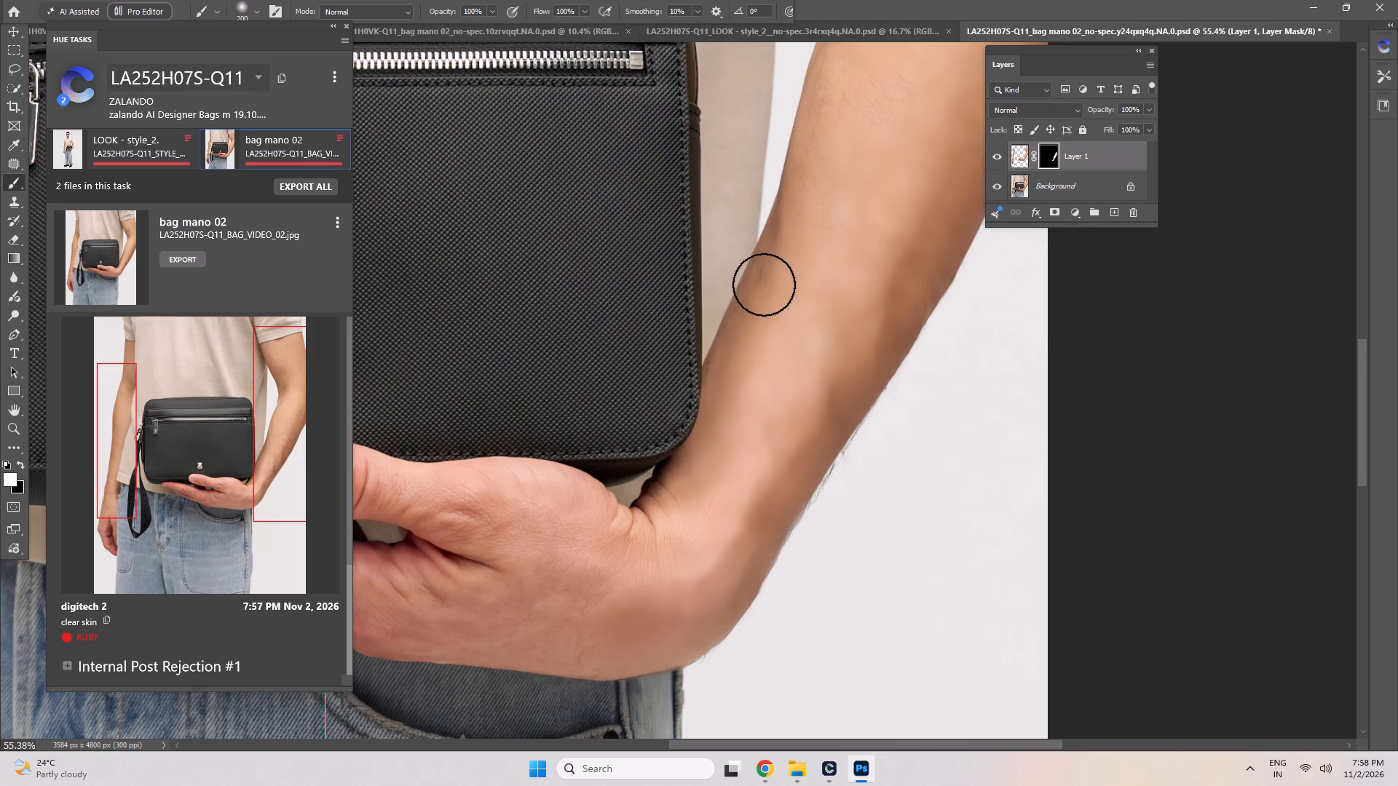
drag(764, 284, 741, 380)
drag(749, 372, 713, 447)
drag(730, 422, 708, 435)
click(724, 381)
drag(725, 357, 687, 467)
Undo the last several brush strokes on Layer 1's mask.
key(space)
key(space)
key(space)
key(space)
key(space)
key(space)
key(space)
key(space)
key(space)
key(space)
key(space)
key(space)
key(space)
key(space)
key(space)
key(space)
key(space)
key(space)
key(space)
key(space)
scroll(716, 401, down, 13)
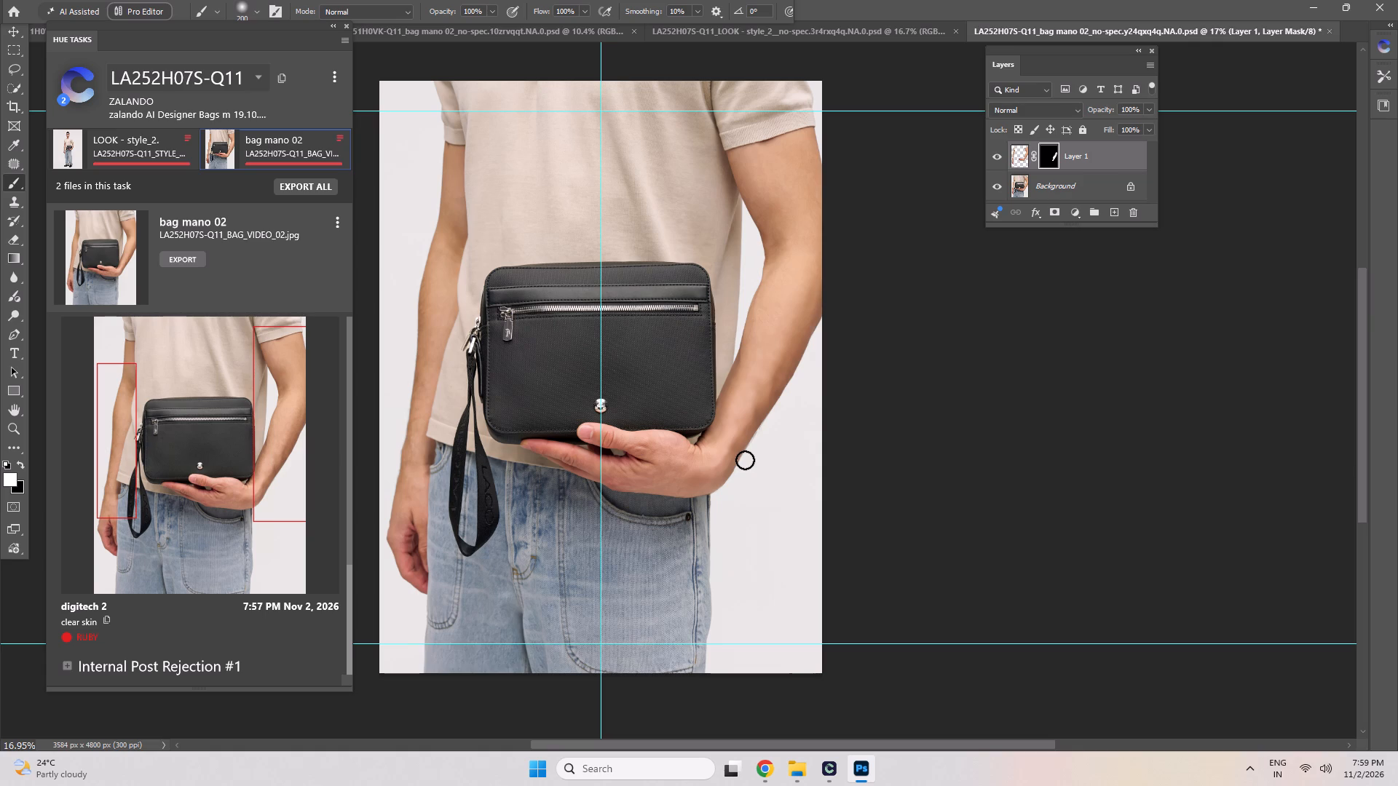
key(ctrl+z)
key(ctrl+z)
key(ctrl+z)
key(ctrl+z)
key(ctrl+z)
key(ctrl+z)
Delete Layer 1 together with its mask, leaving only the Background layer.
drag(1067, 152, 1123, 218)
click(1123, 218)
drag(1123, 218, 1130, 216)
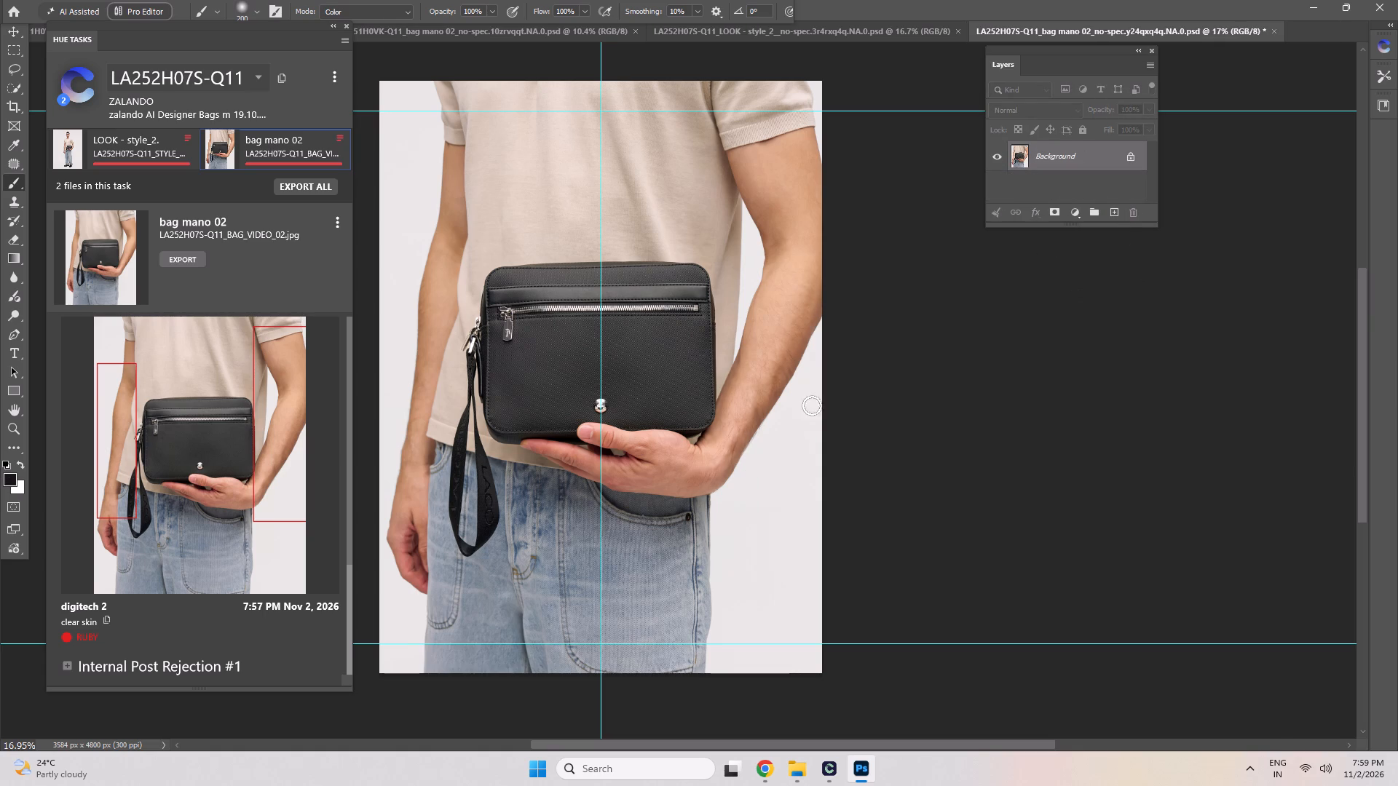
Patch a hairy area on the bag-holding arm's lower forearm with skin sampled from higher up the arm, then deselect.
key(space)
key(space)
key(space)
key(space)
key(space)
key(space)
key(space)
key(space)
key(space)
key(space)
key(space)
key(space)
key(space)
key(space)
key(space)
key(space)
key(space)
key(space)
key(space)
key(space)
scroll(781, 448, up, 12)
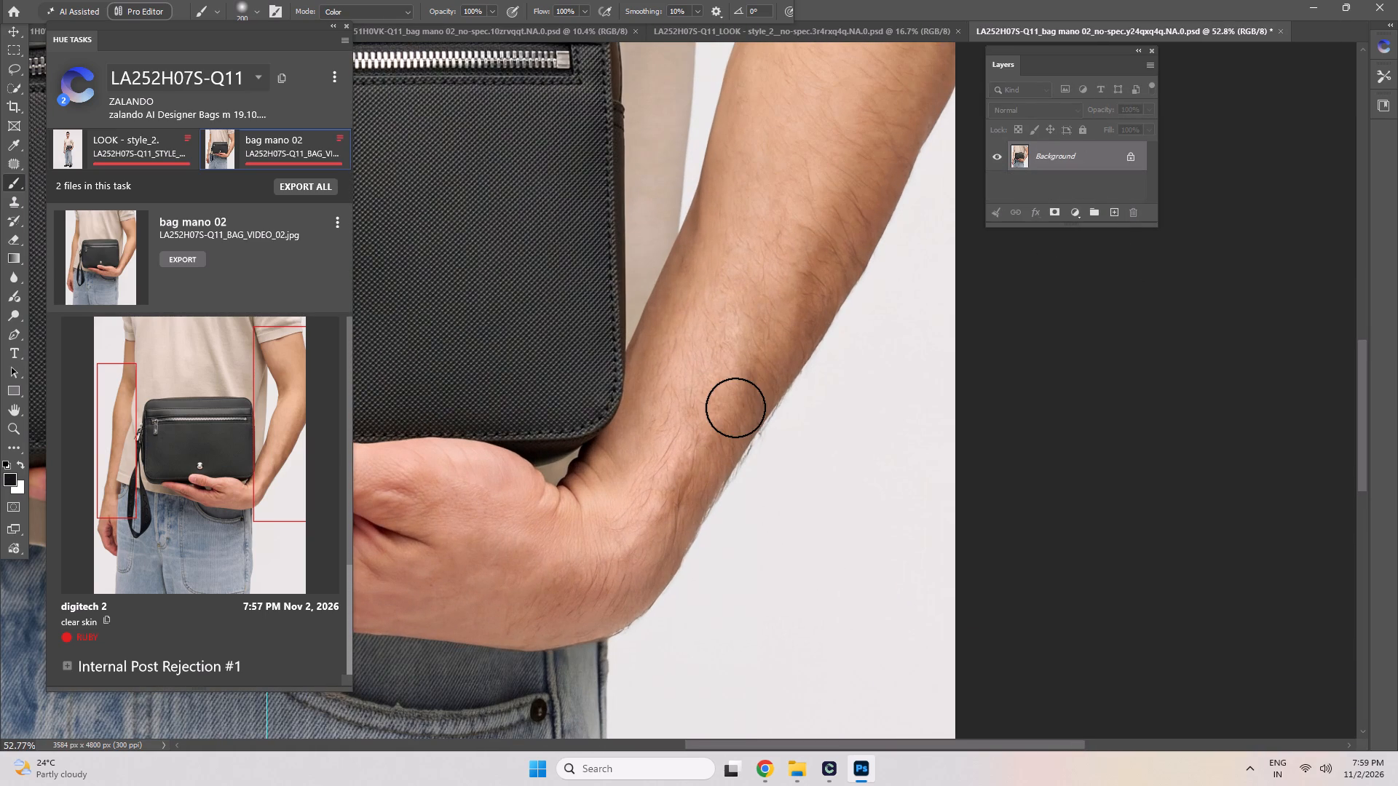
key(j)
drag(751, 346, 759, 408)
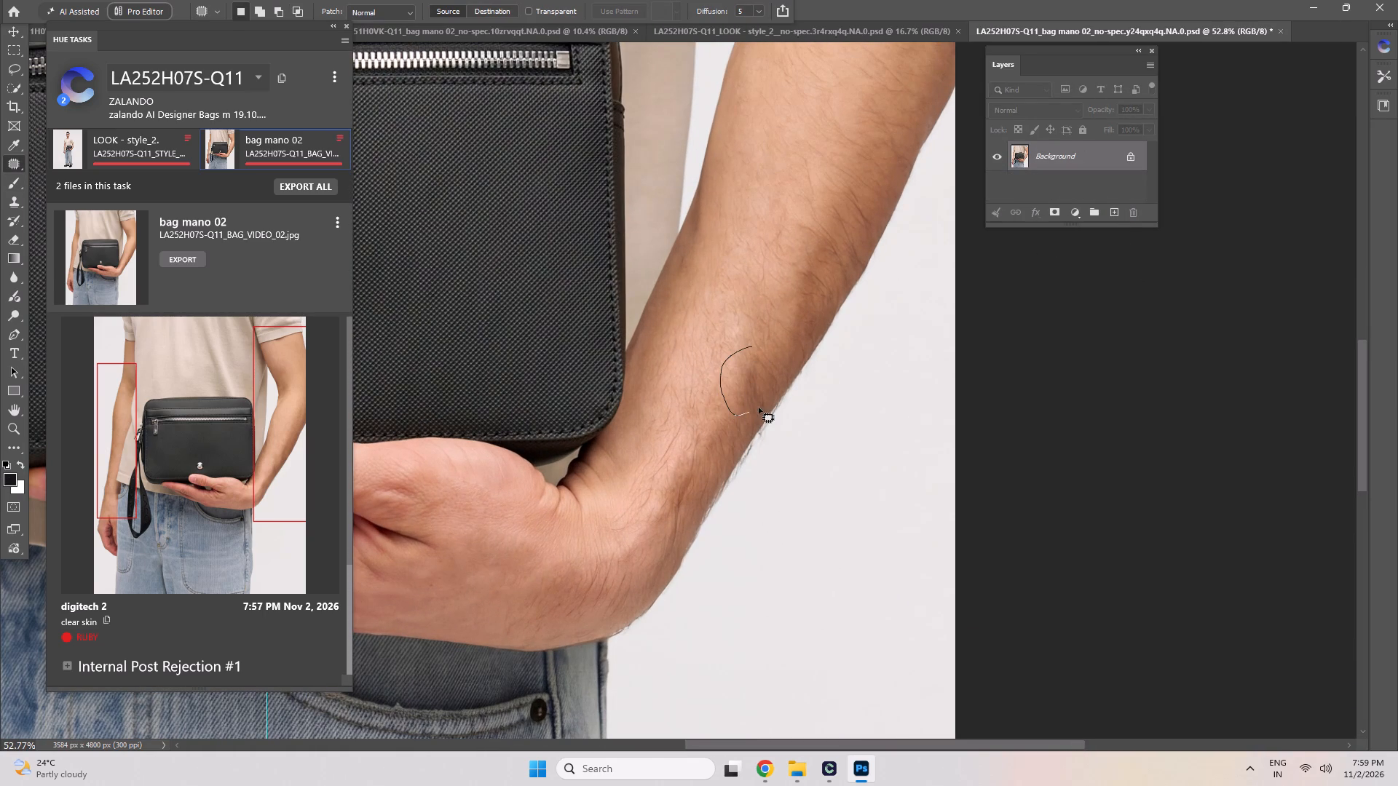
drag(759, 408, 769, 346)
drag(762, 369, 741, 266)
click(741, 255)
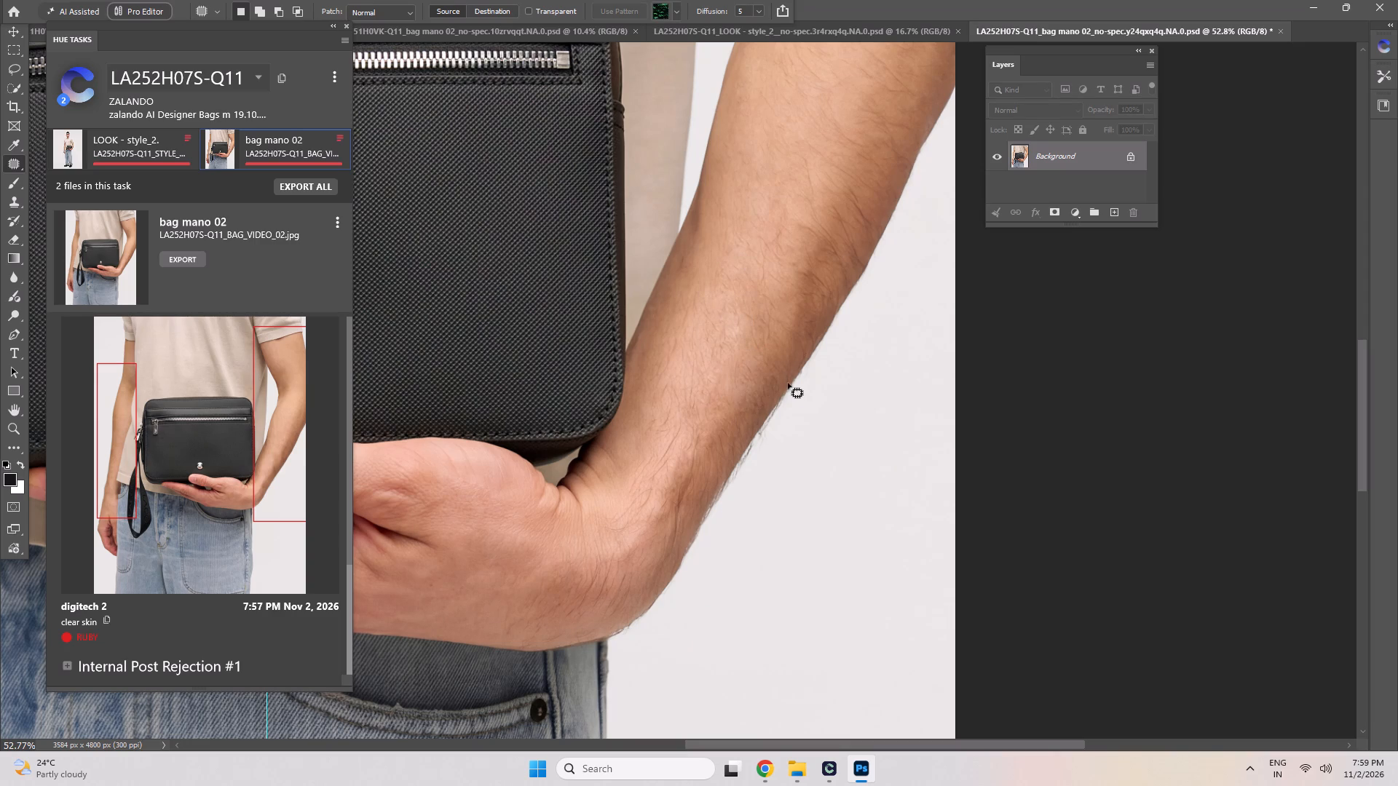
Examine the skin of both arms and hands in the bag mano 02 image against the marked rejection areas.
scroll(695, 481, down, 11)
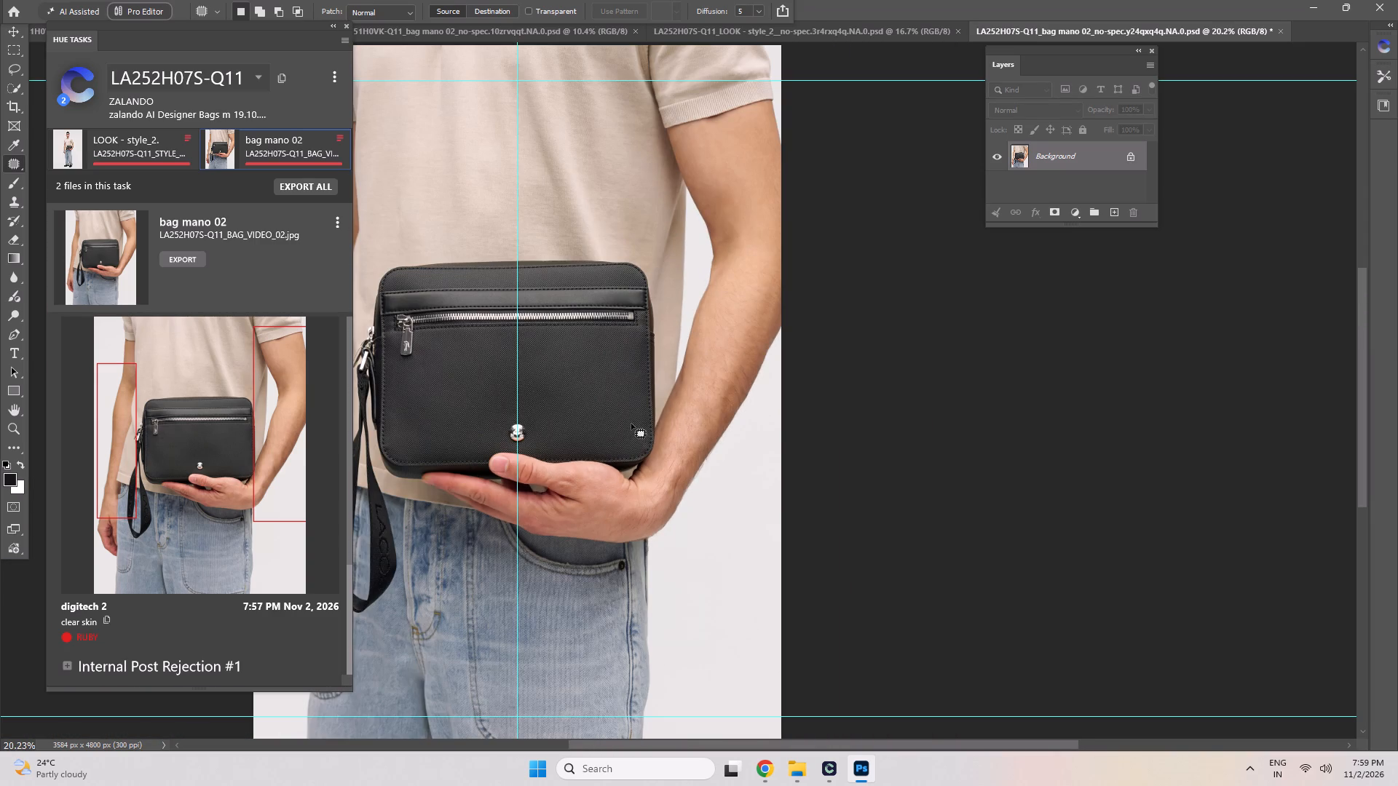
key(space)
key(space)
key(space)
key(space)
key(space)
key(space)
key(space)
key(space)
key(space)
key(space)
key(space)
key(space)
key(space)
key(space)
key(space)
key(space)
key(space)
key(space)
key(space)
key(space)
drag(637, 452, 864, 449)
scroll(552, 434, up, 9)
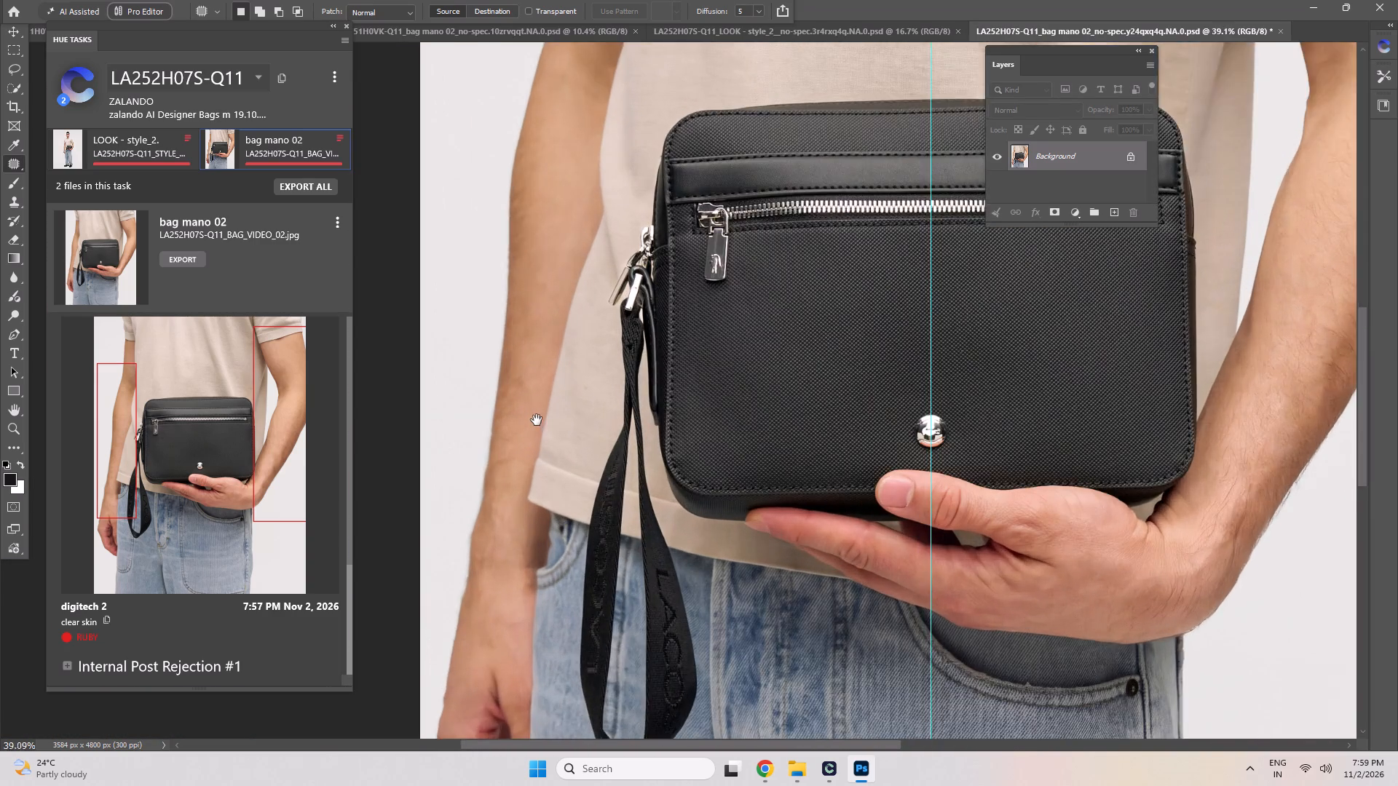
drag(872, 470, 668, 509)
drag(974, 472, 893, 488)
scroll(909, 490, down, 8)
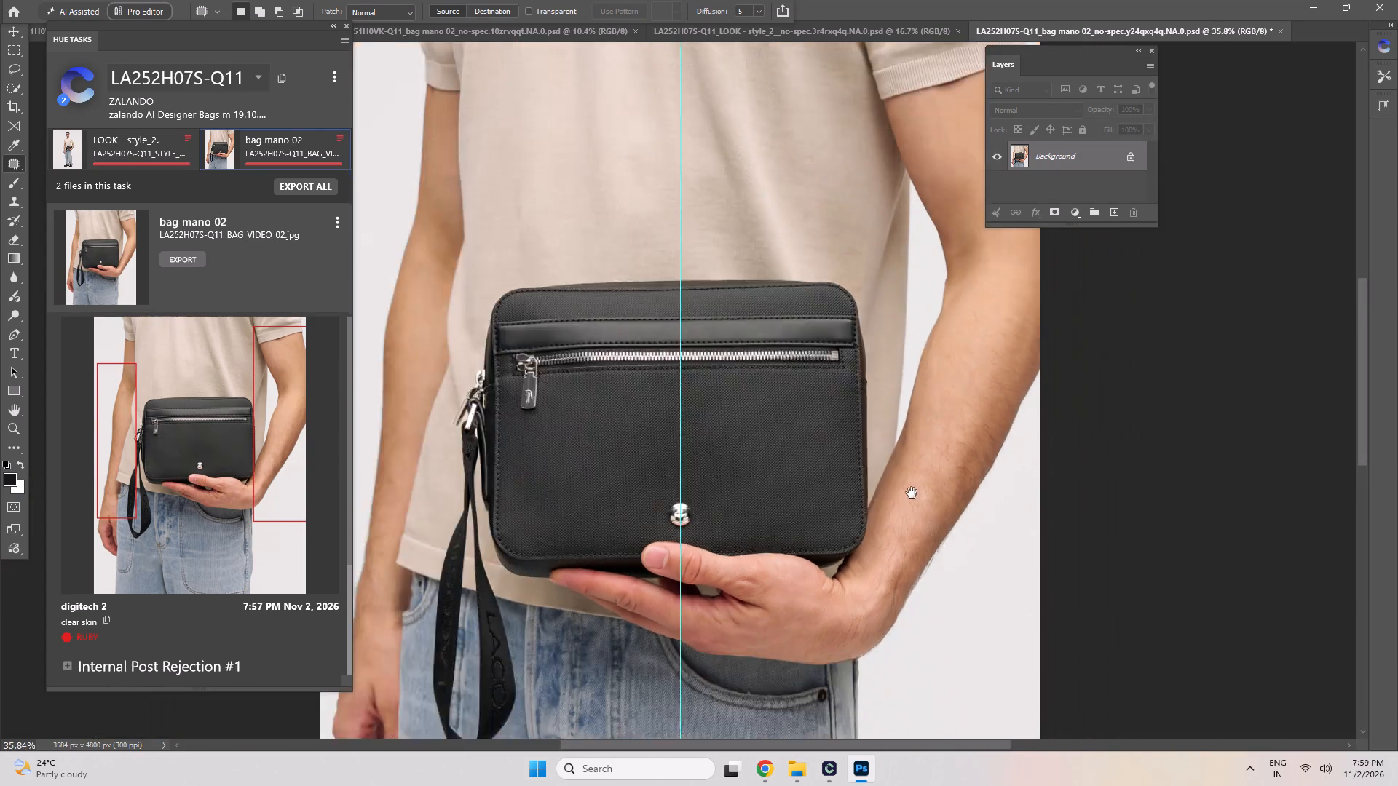
scroll(912, 493, down, 4)
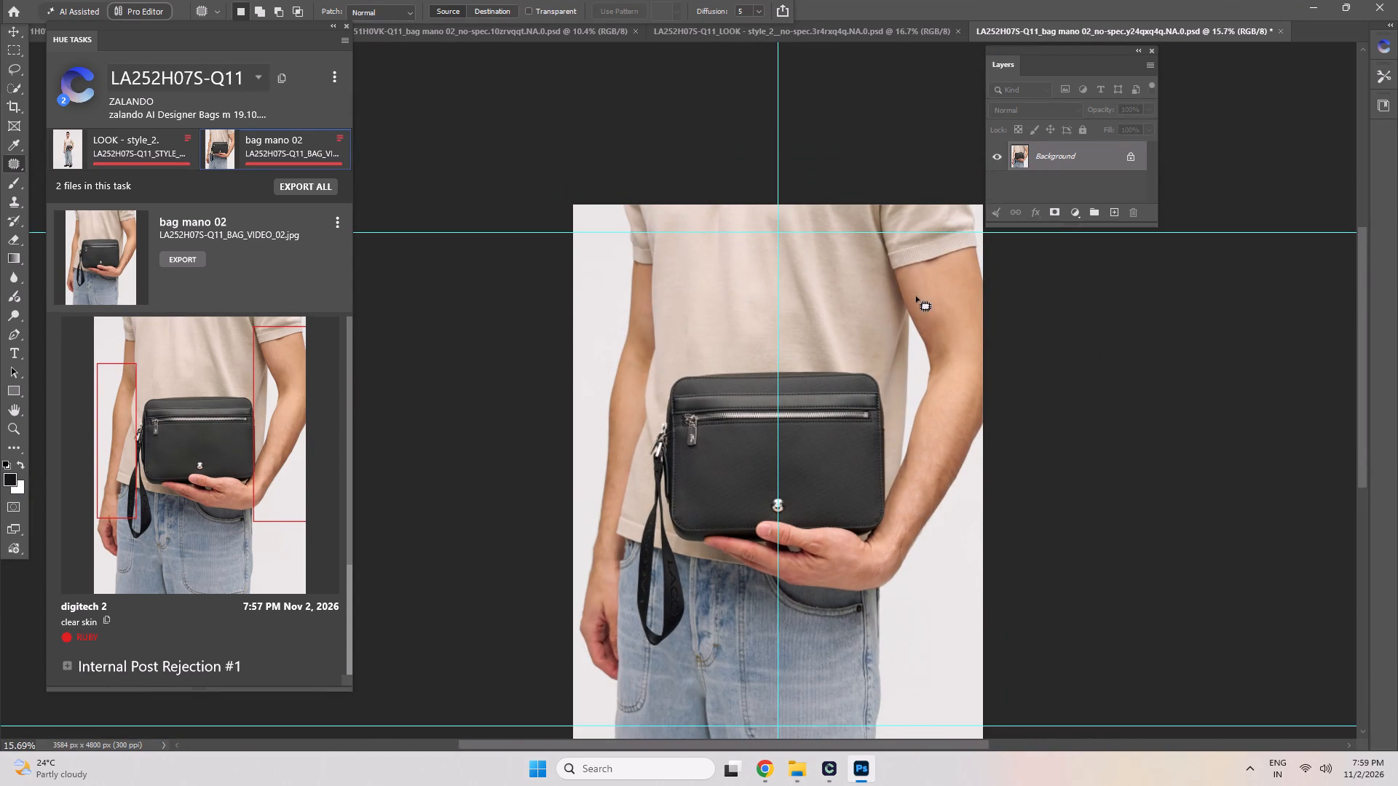
key(ctrl+shift+z)
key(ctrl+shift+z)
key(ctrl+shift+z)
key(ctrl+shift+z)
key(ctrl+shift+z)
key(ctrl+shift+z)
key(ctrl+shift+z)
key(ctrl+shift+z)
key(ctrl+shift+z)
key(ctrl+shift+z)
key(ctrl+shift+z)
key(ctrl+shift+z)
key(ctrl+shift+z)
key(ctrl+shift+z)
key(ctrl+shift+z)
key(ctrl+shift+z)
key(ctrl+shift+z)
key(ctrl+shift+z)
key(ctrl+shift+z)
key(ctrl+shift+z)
Examine the skin of the bag-holding forearm up close for remaining hair.
scroll(928, 503, up, 13)
key(space)
key(space)
key(space)
key(space)
key(space)
key(space)
key(space)
key(space)
key(space)
key(space)
key(space)
key(space)
key(space)
key(space)
key(space)
key(space)
key(space)
key(space)
key(space)
key(space)
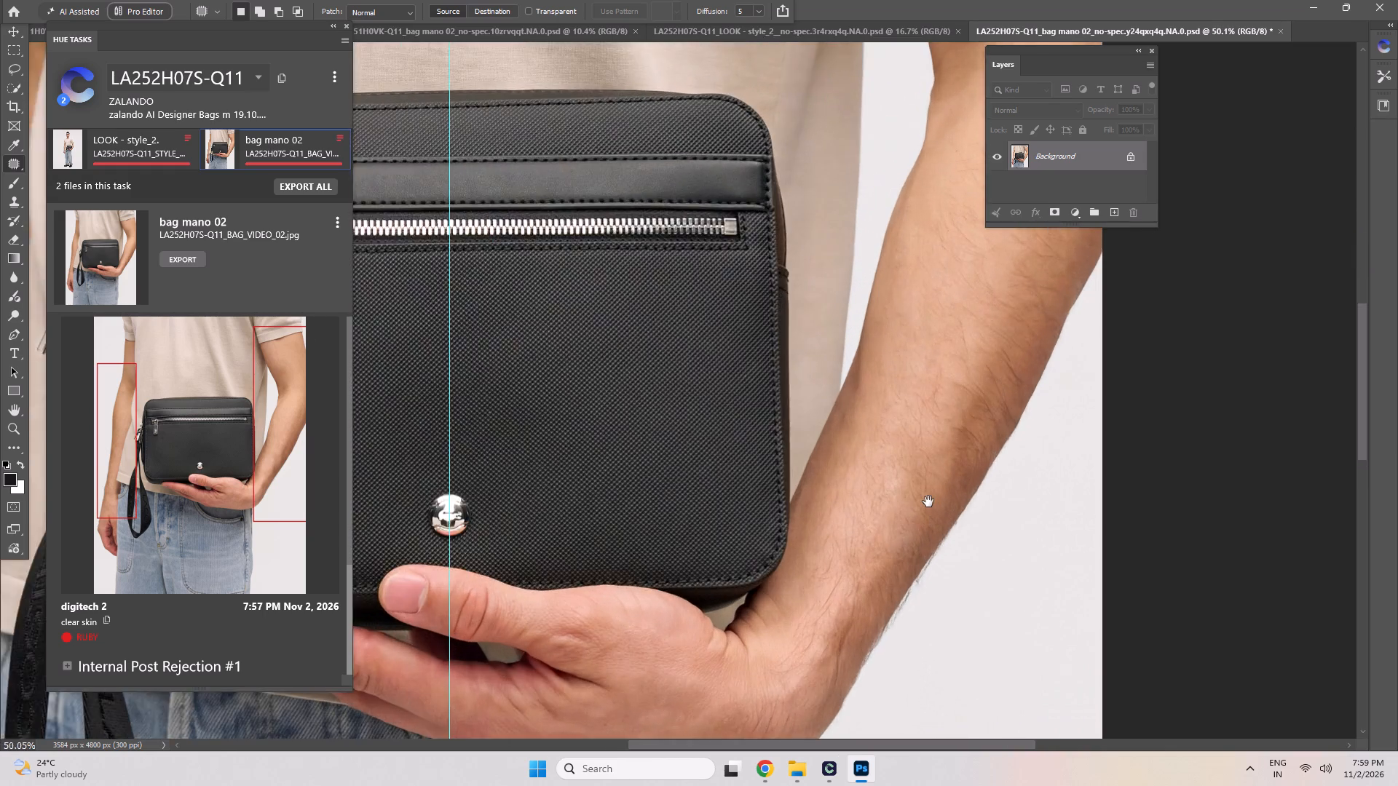
scroll(928, 501, up, 5)
scroll(933, 506, down, 15)
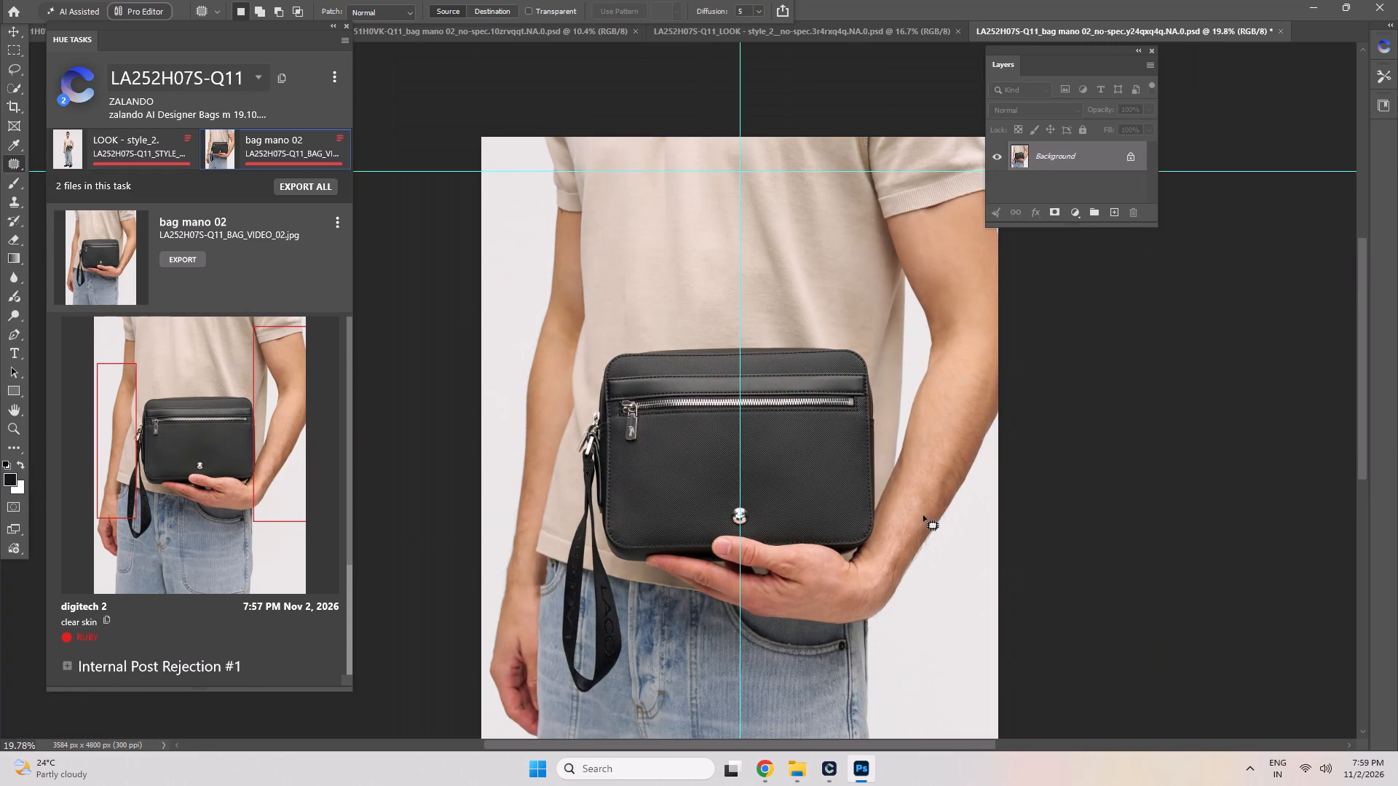
Select the skin of both arms and hands with Quick Selection and copy it to a new layer.
key(w)
drag(944, 243, 958, 344)
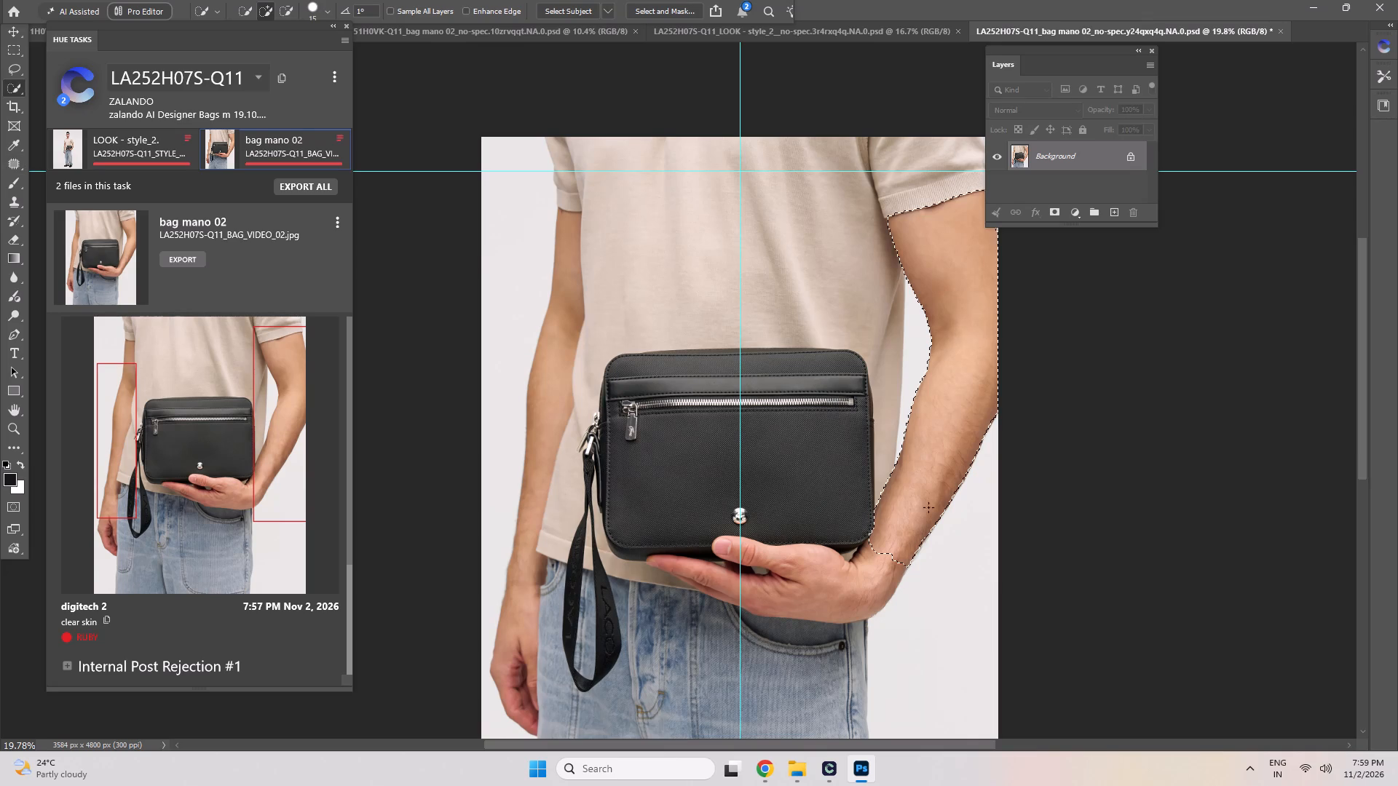
drag(880, 567, 859, 584)
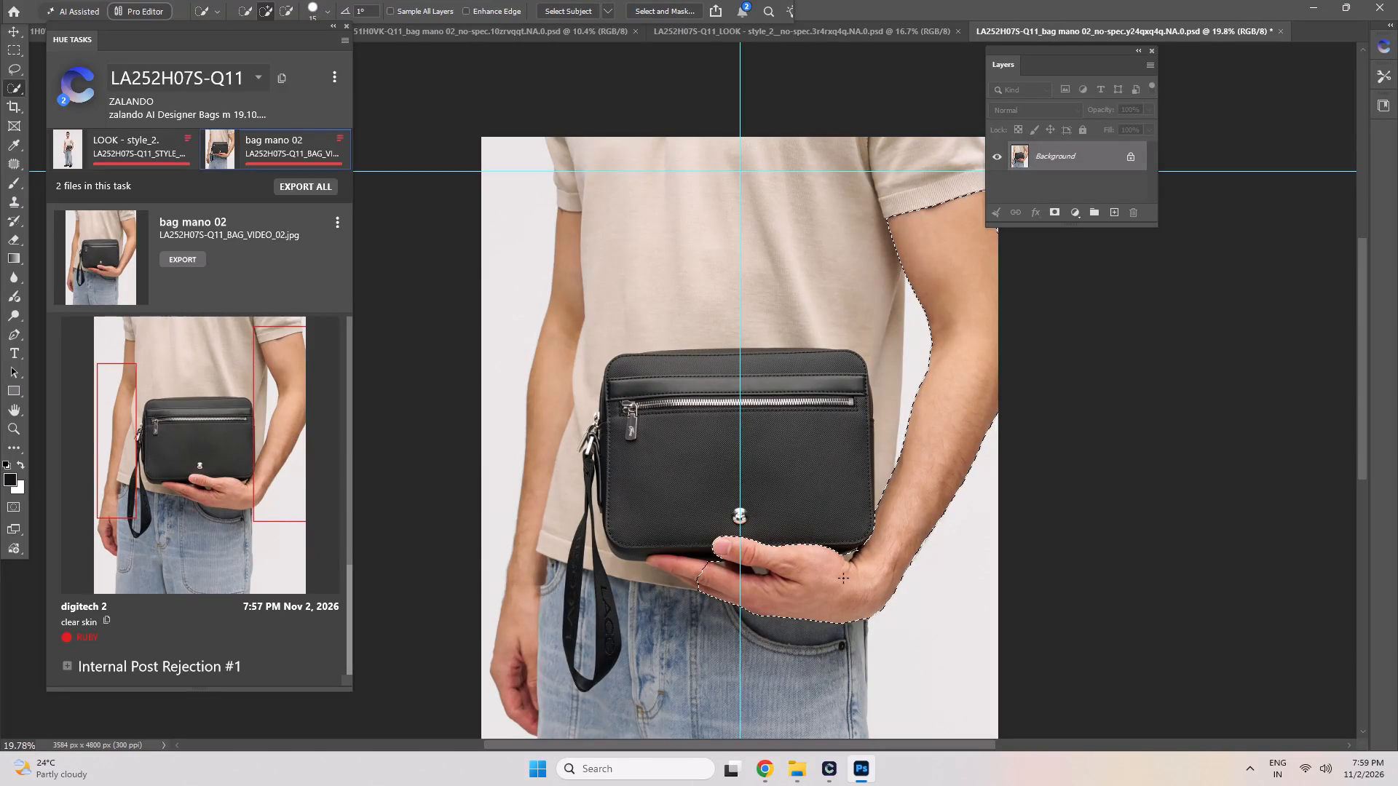
drag(555, 376, 524, 626)
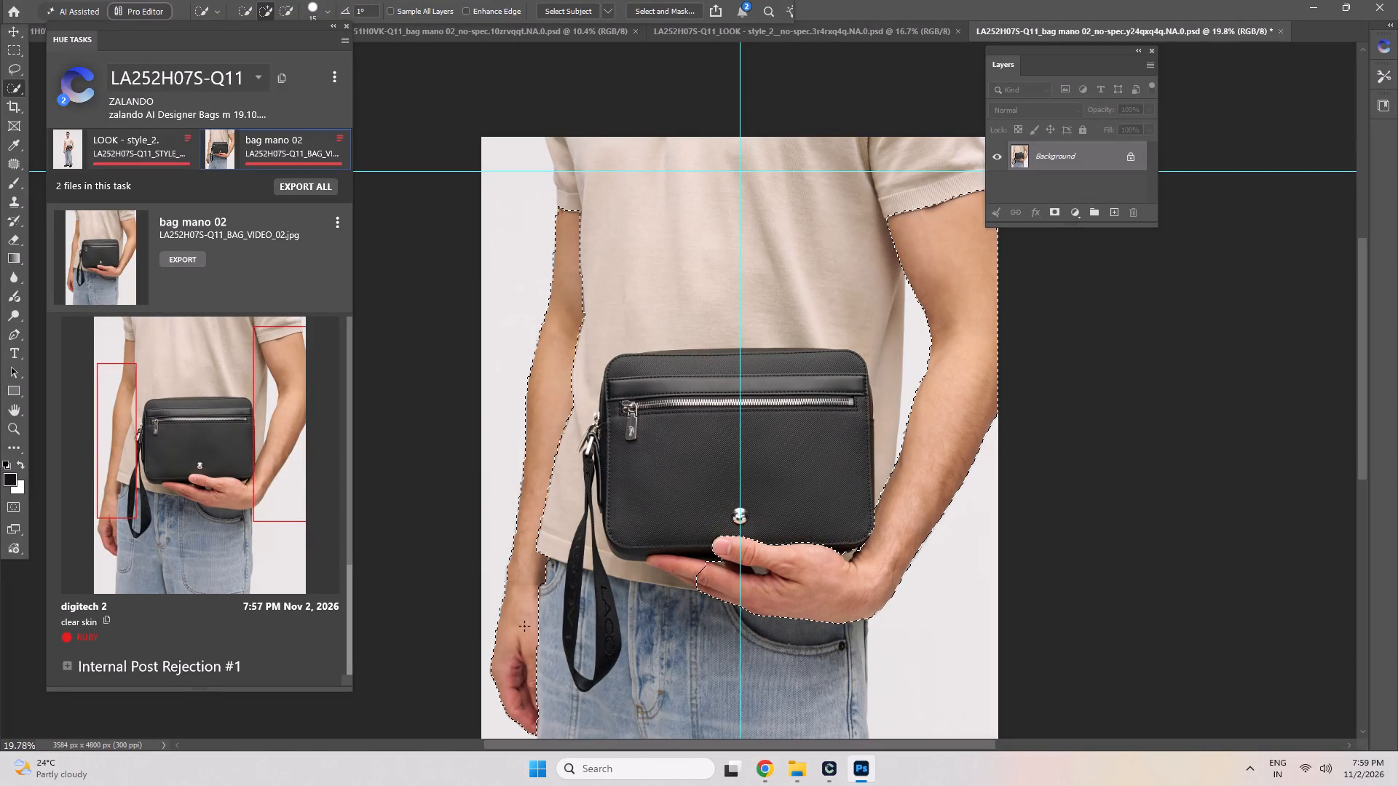
key(ctrl+j)
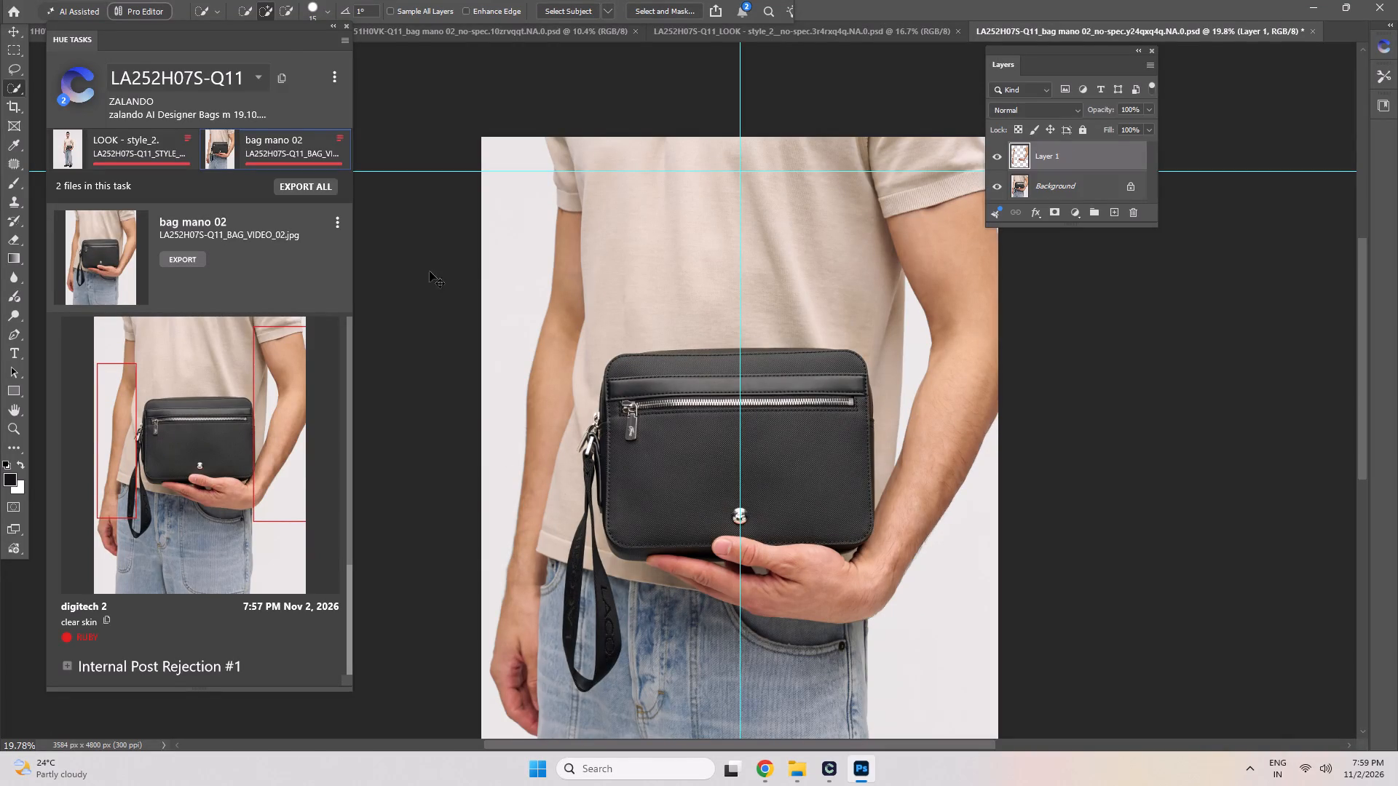
Apply the Dust & Scratches filter to Layer 1 with a radius of 21 pixels and a threshold of 8 levels.
key(Tab)
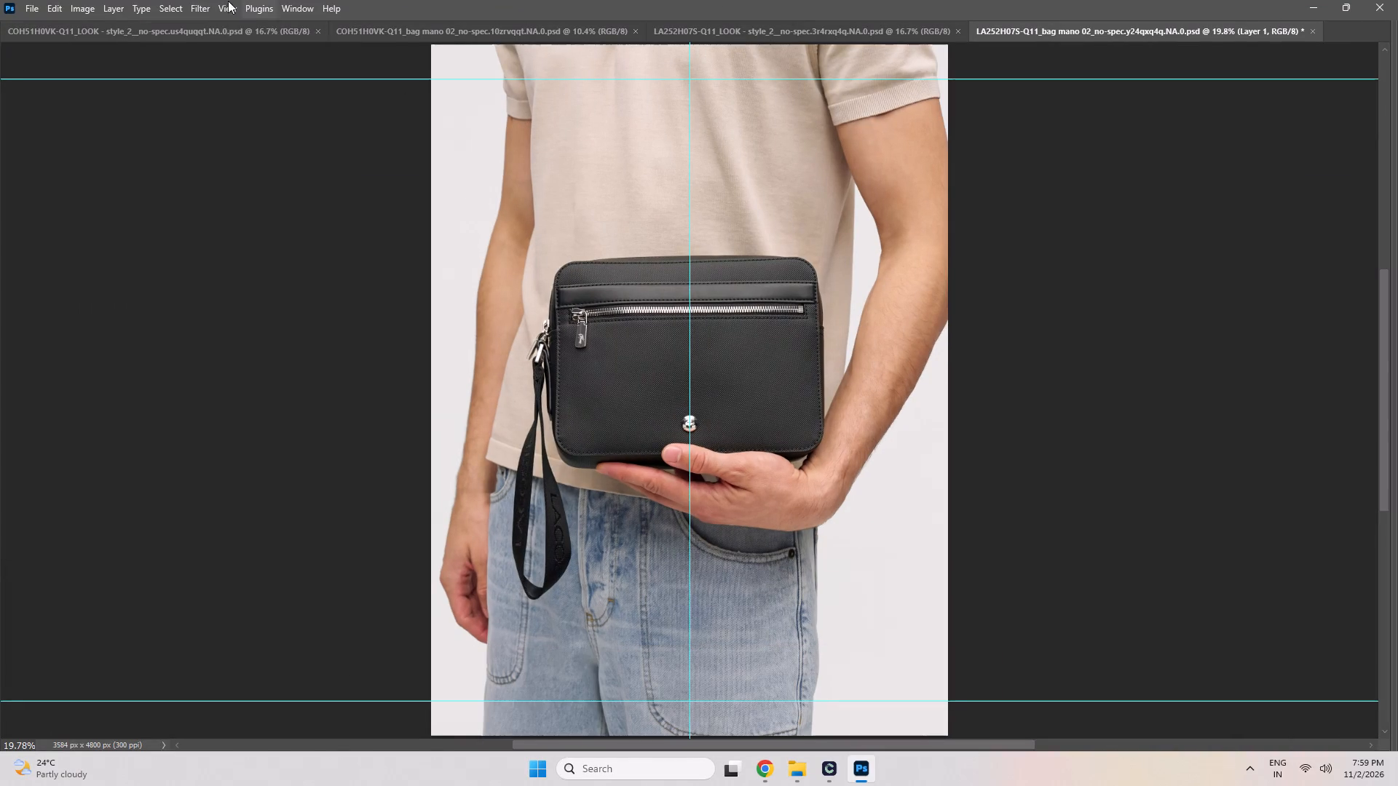
click(202, 8)
click(259, 251)
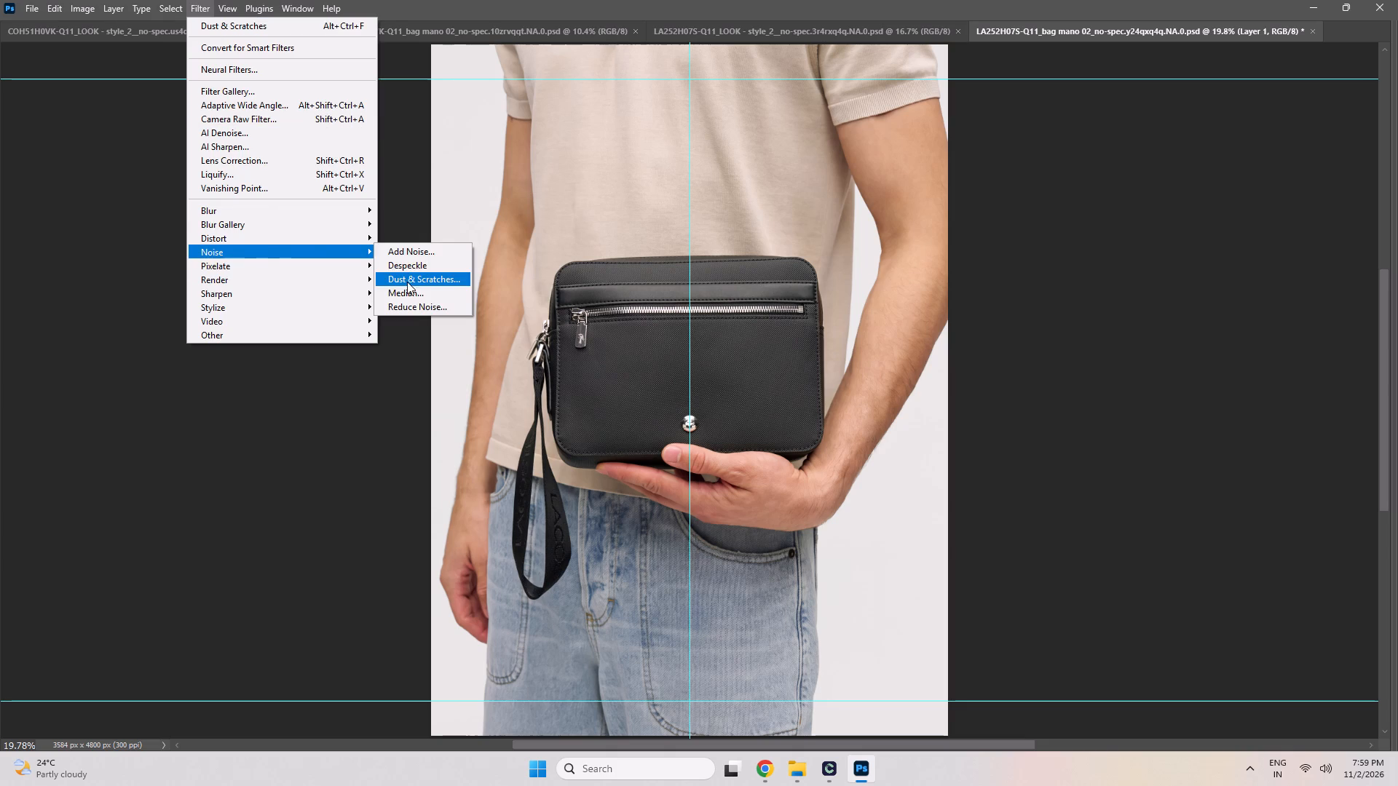
click(413, 282)
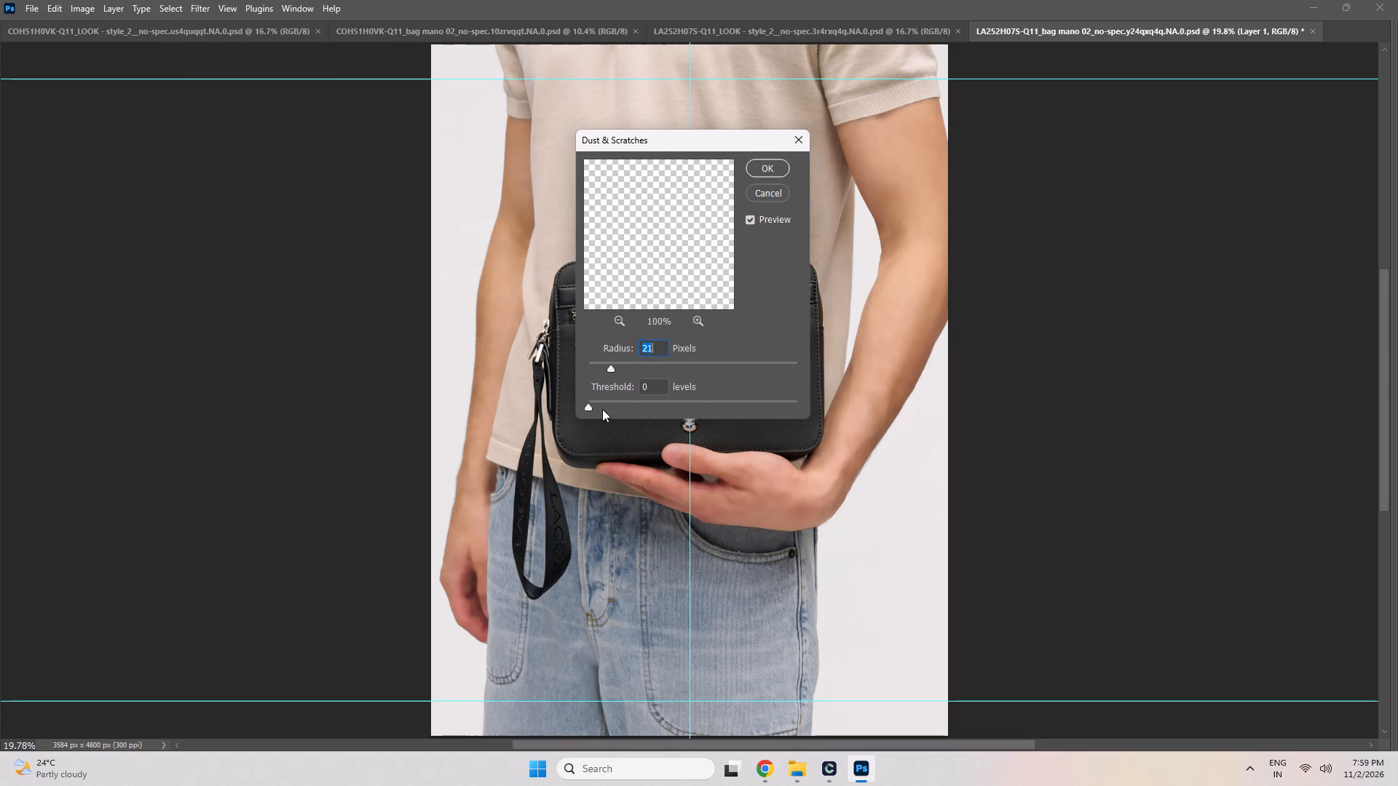
click(596, 405)
click(598, 405)
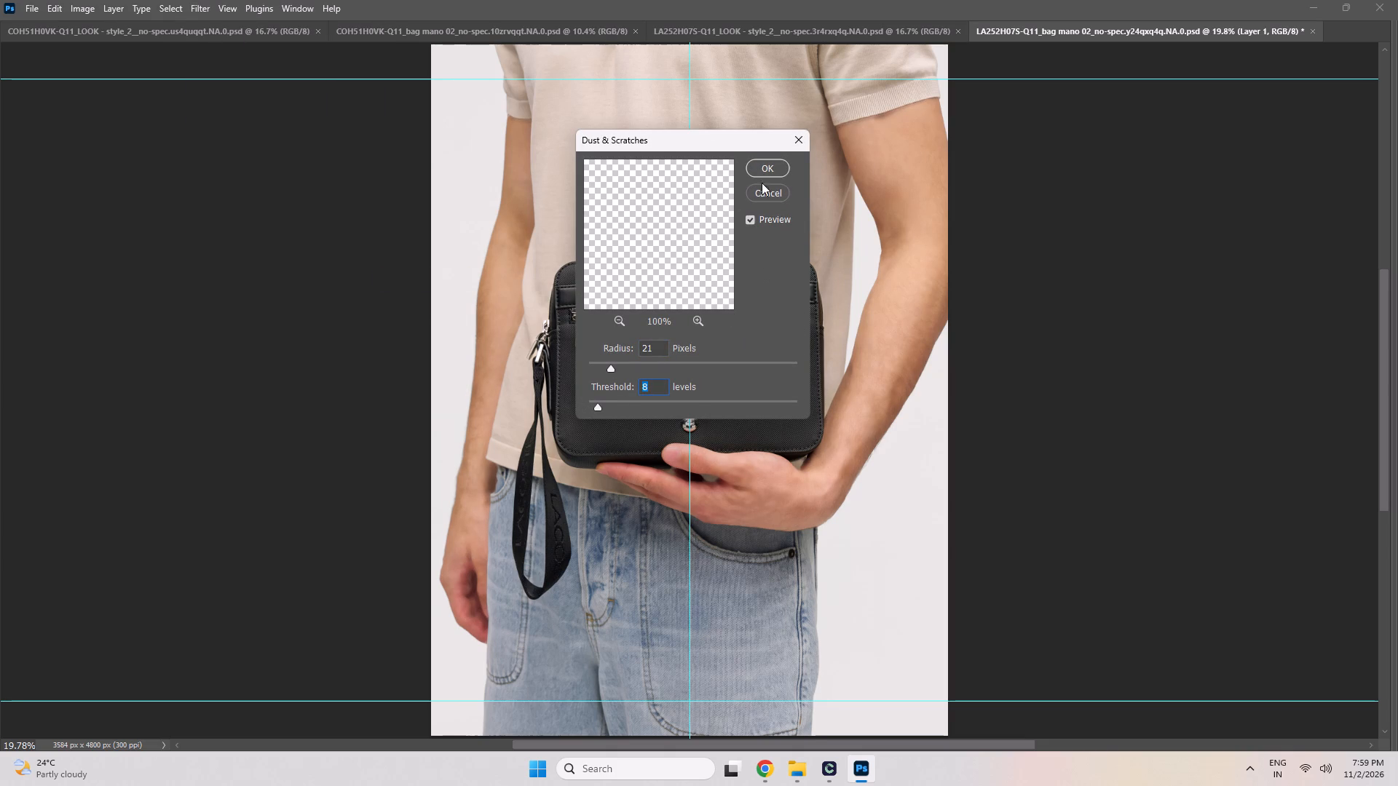
click(762, 165)
key(Tab)
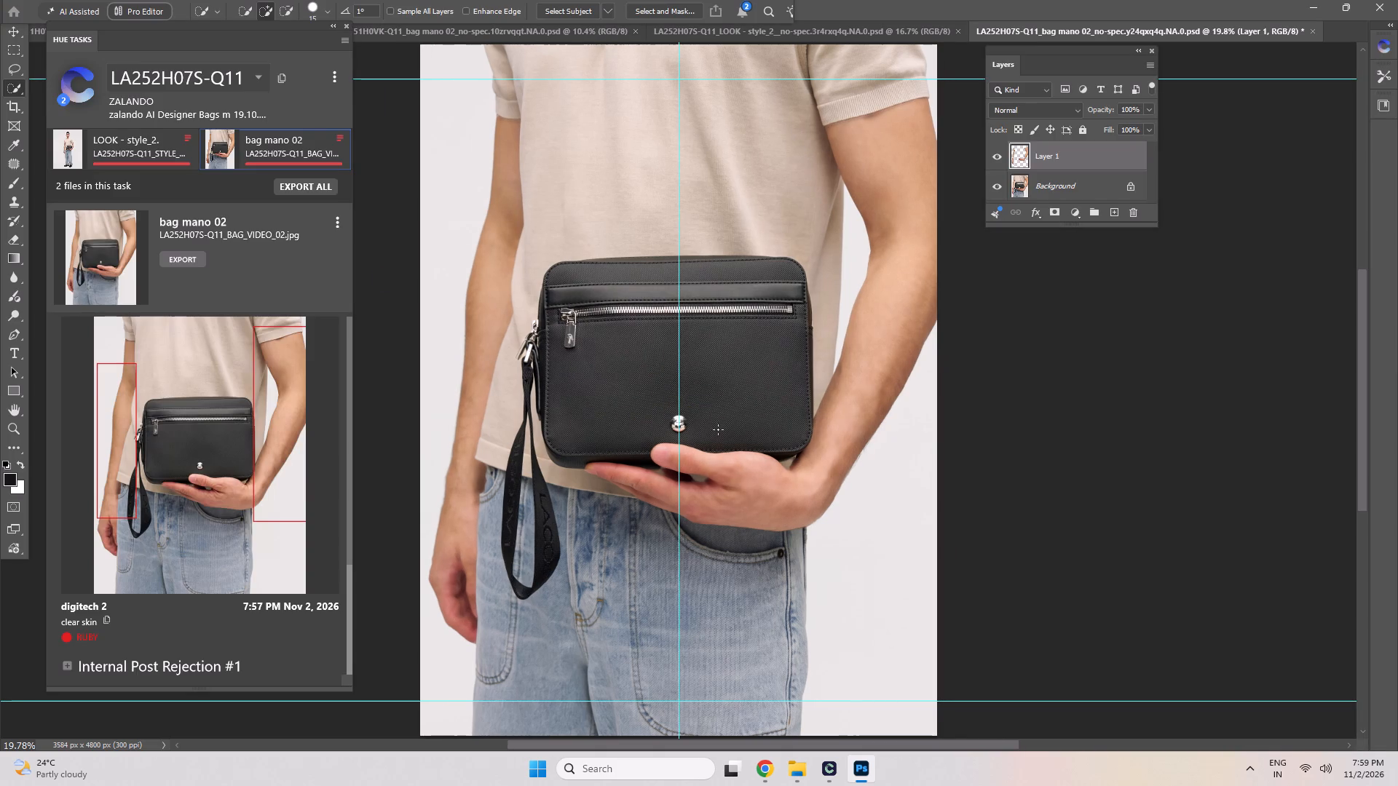
Add a black mask to Layer 1 that hides the whole smoothed skin layer.
alt+click(1057, 208)
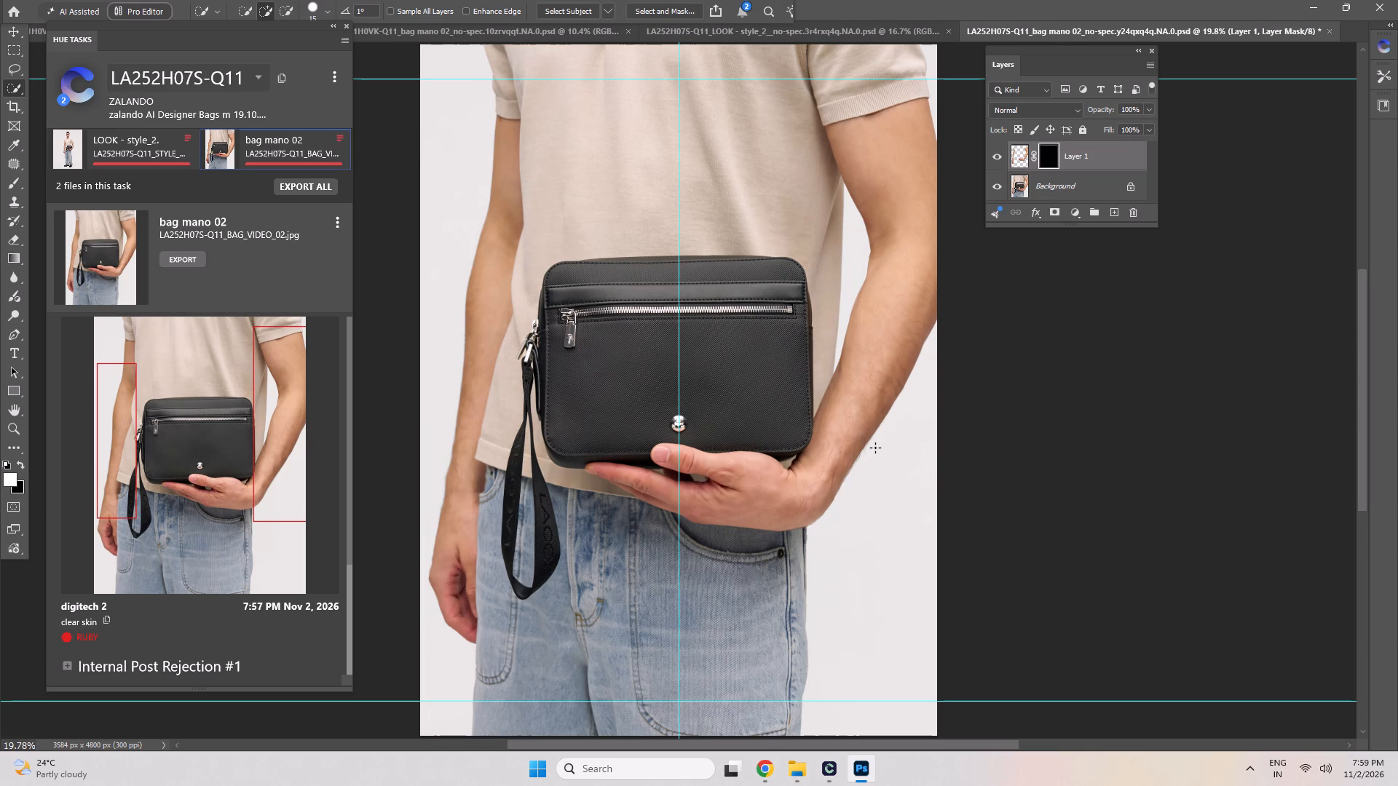
Brush white on Layer 1's mask over the bag-holding arm's lower forearm and wrist to reveal the smoothed skin.
scroll(805, 425, up, 11)
key(b)
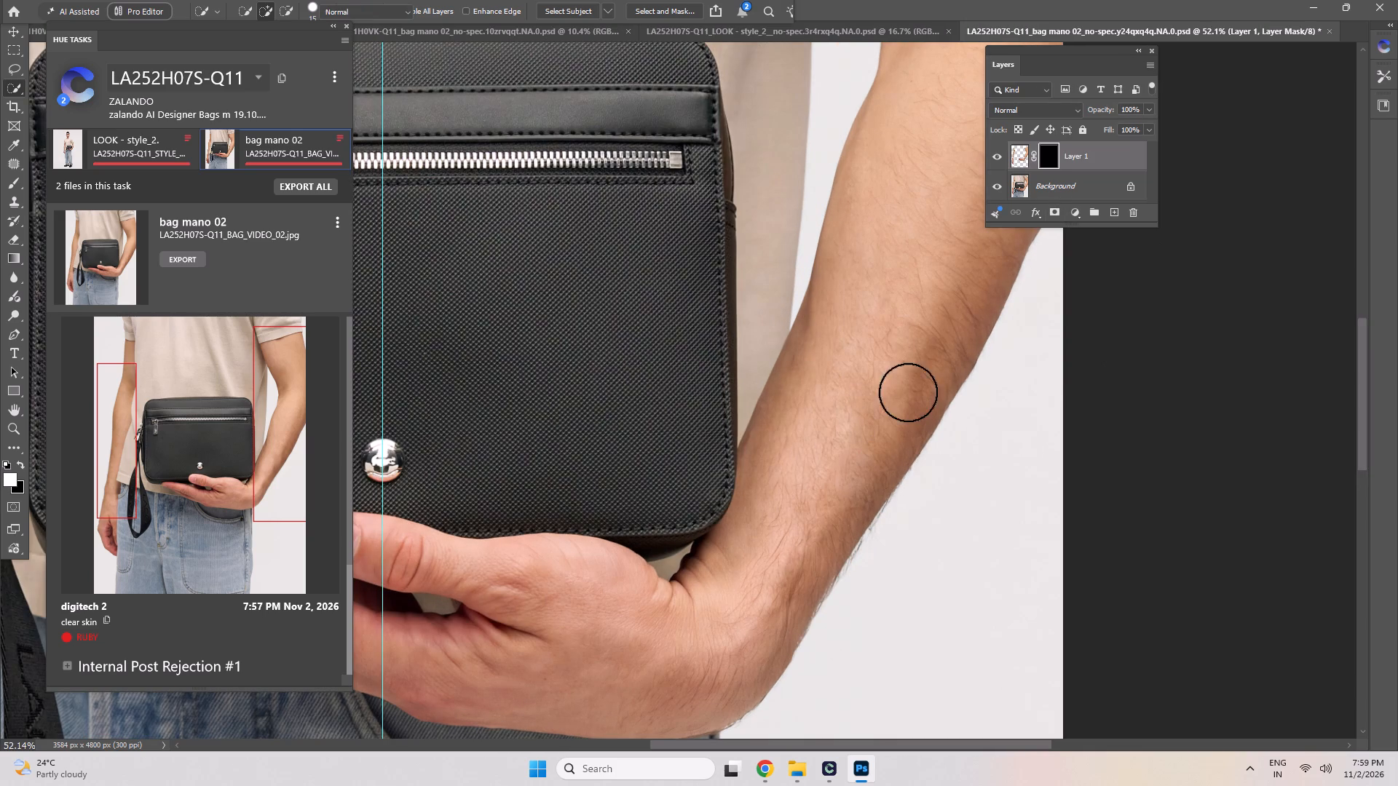
drag(927, 360, 877, 367)
drag(885, 344, 852, 384)
drag(855, 371, 804, 486)
drag(804, 483, 733, 686)
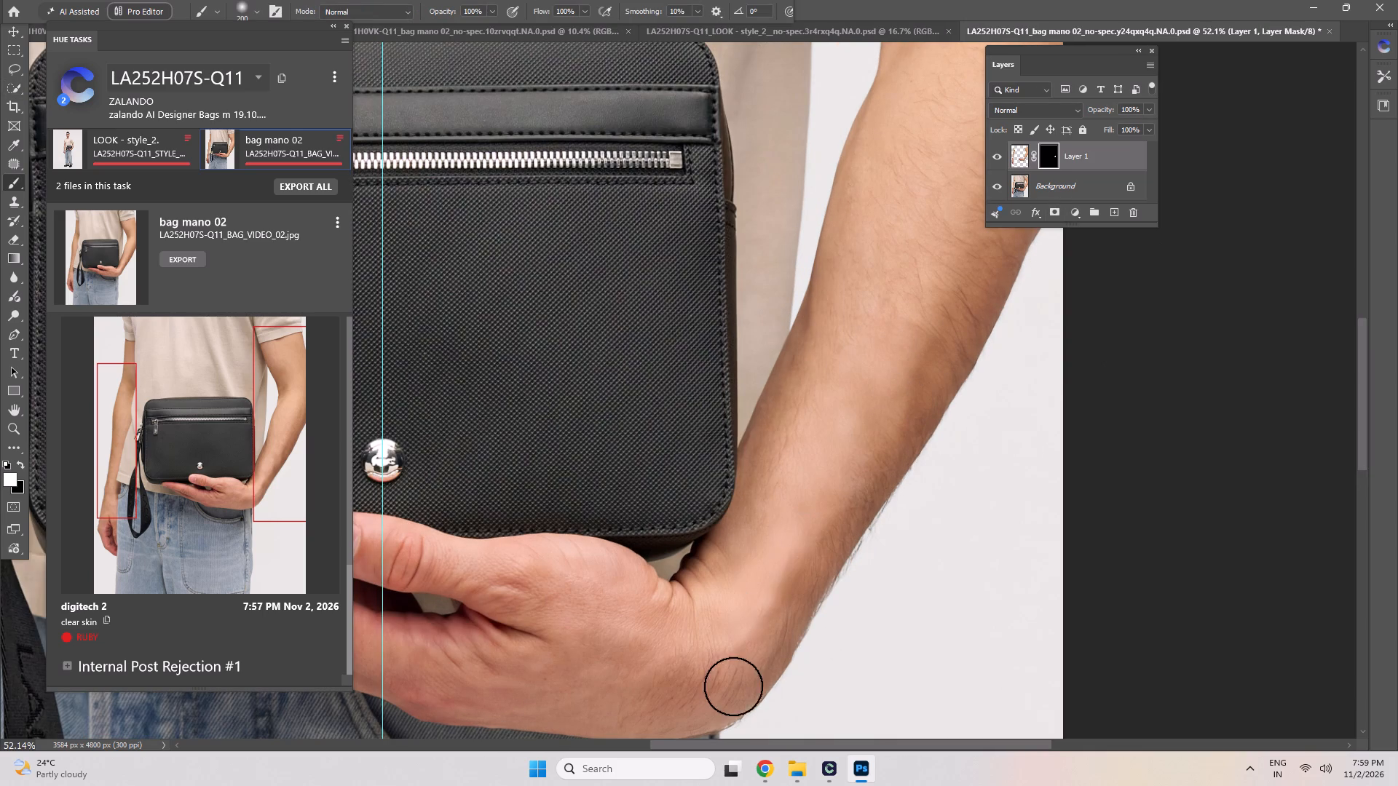
drag(733, 686, 769, 594)
drag(776, 579, 827, 494)
drag(835, 475, 849, 475)
click(861, 456)
drag(908, 408, 920, 382)
drag(932, 352, 965, 337)
drag(1001, 297, 932, 402)
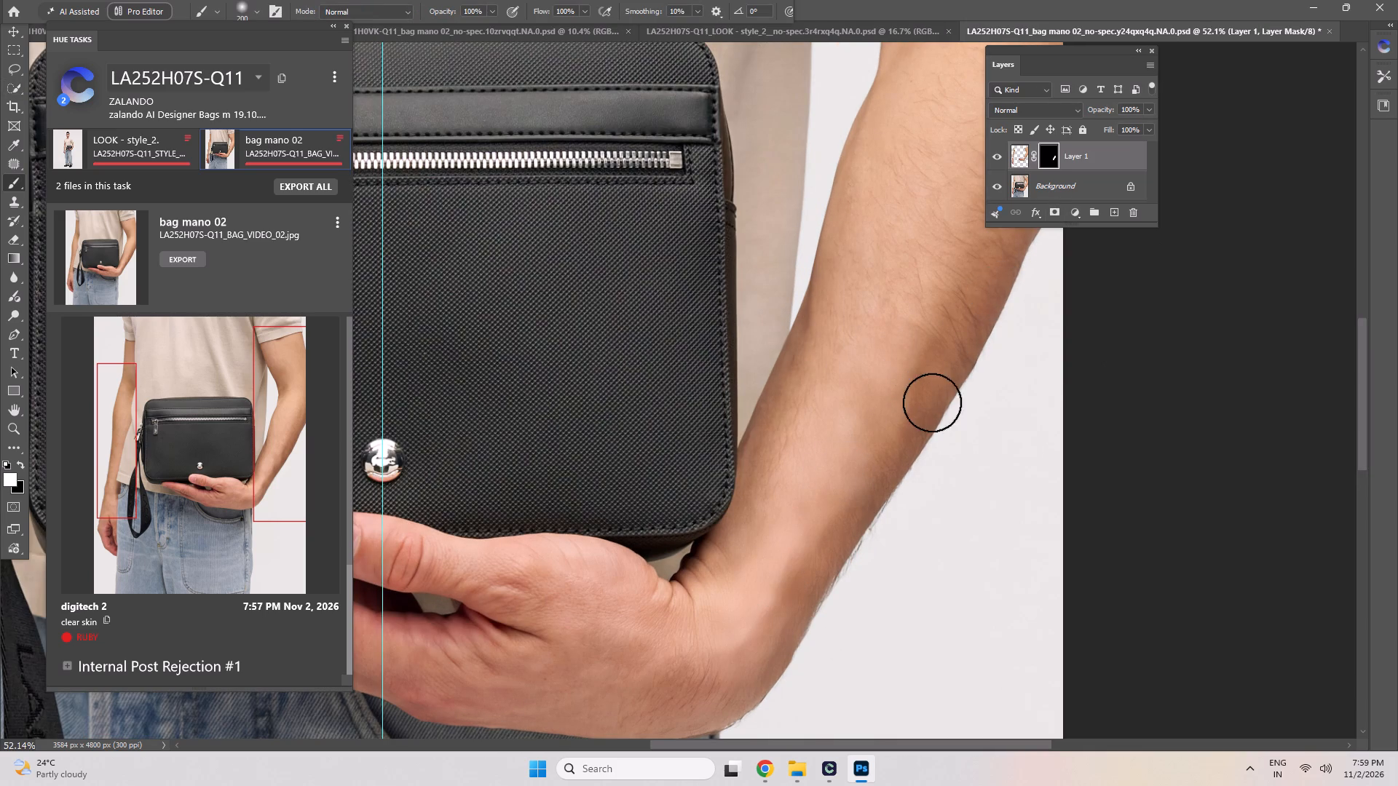
Brush white on Layer 1's mask over the bag-holding arm's upper forearm and elbow area to reveal the smoothed skin.
drag(932, 402, 944, 324)
drag(963, 258, 918, 253)
drag(952, 221, 929, 294)
drag(933, 272, 818, 353)
drag(826, 314, 790, 398)
drag(812, 354, 821, 392)
drag(845, 334, 813, 512)
key(space)
key(space)
key(space)
key(space)
key(space)
key(space)
key(space)
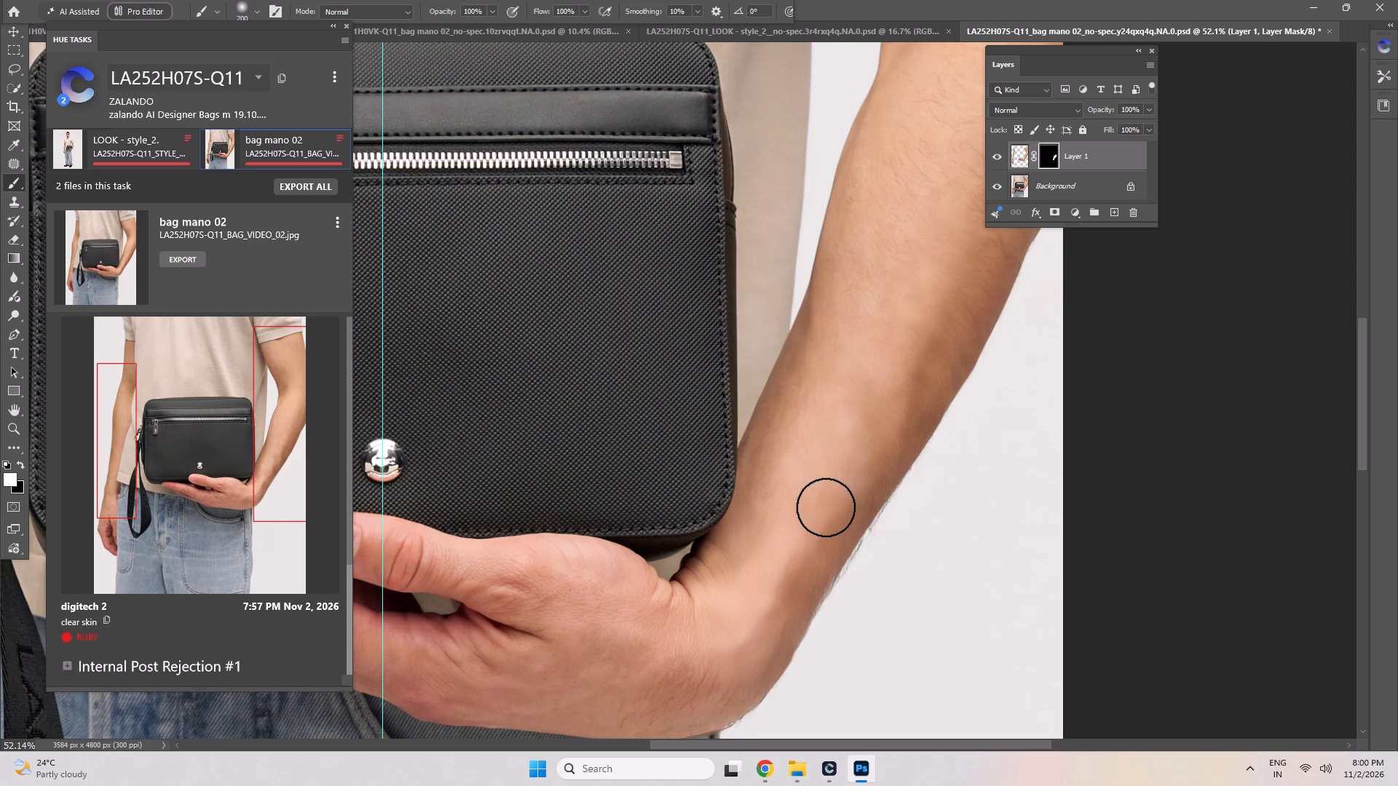
drag(893, 394, 763, 606)
drag(901, 448, 836, 397)
drag(855, 353, 842, 399)
drag(849, 381, 792, 299)
drag(818, 275, 791, 354)
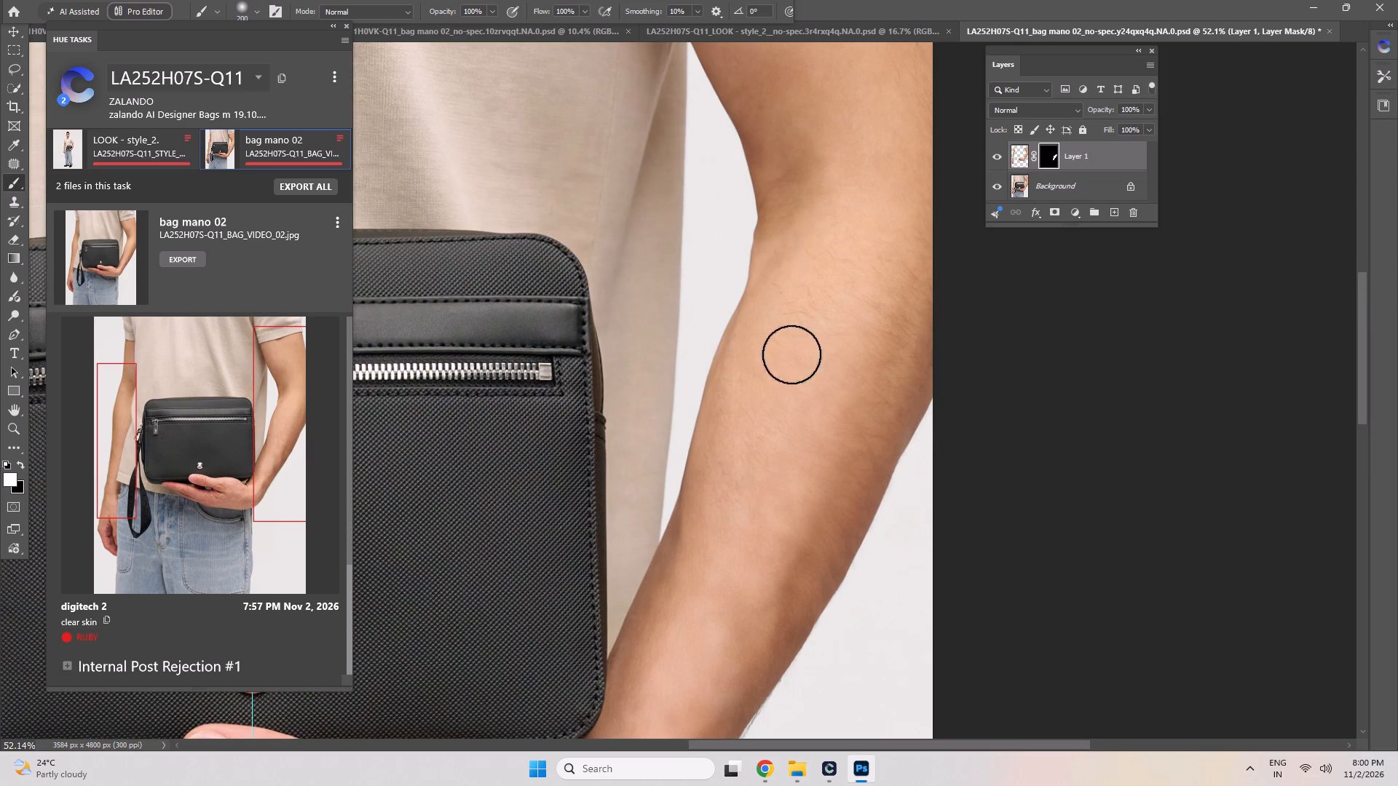
drag(791, 354, 807, 314)
drag(854, 277, 988, 262)
drag(1002, 245, 931, 263)
drag(960, 191, 869, 380)
drag(889, 343, 747, 581)
Check the whole bag-holding arm and brush more of the smoothed skin in along the forearm's outer side on Layer 1's mask.
key(space)
key(space)
key(space)
key(space)
key(space)
key(space)
key(space)
key(space)
key(space)
key(space)
key(space)
key(space)
key(space)
key(space)
key(space)
key(space)
key(space)
key(space)
key(space)
key(space)
scroll(719, 575, down, 4)
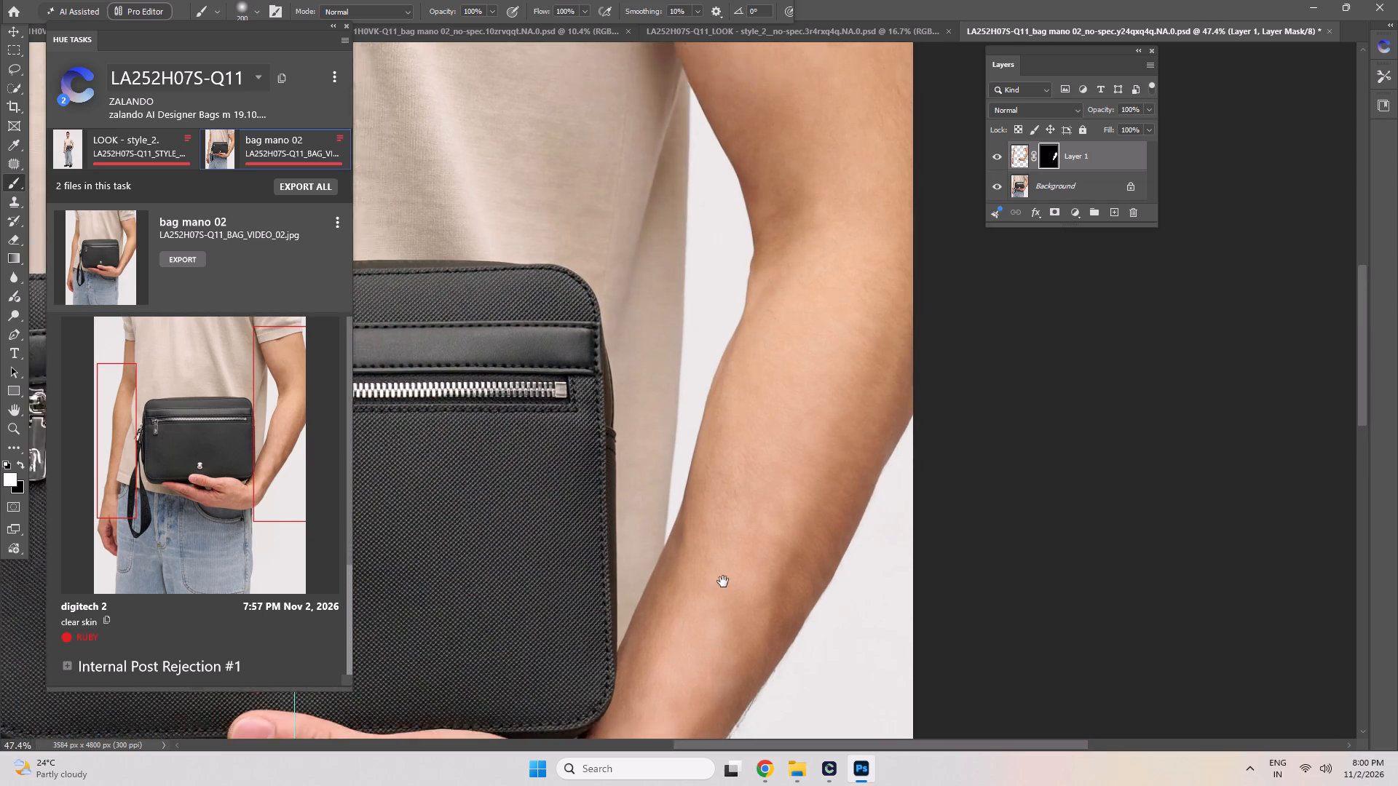
scroll(723, 581, down, 7)
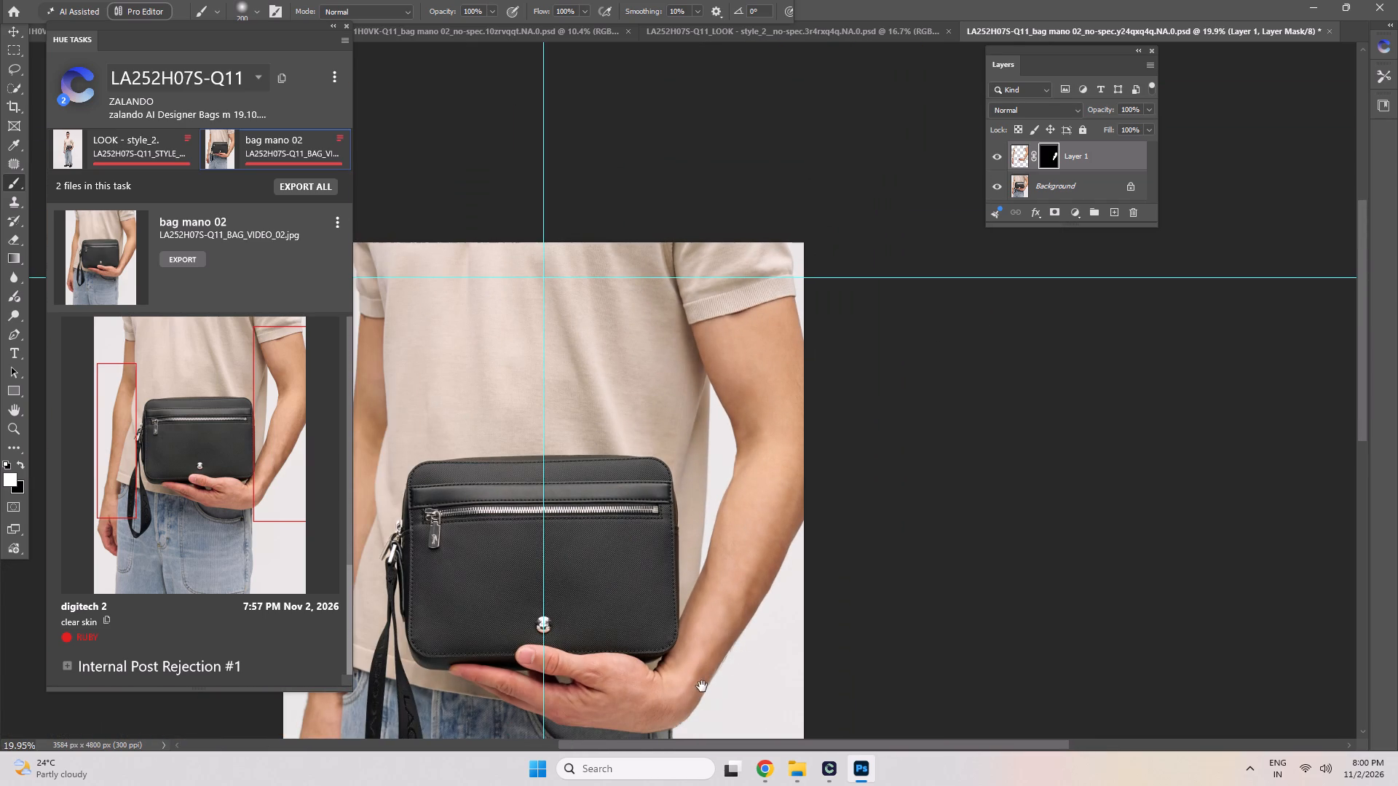
drag(687, 611, 703, 667)
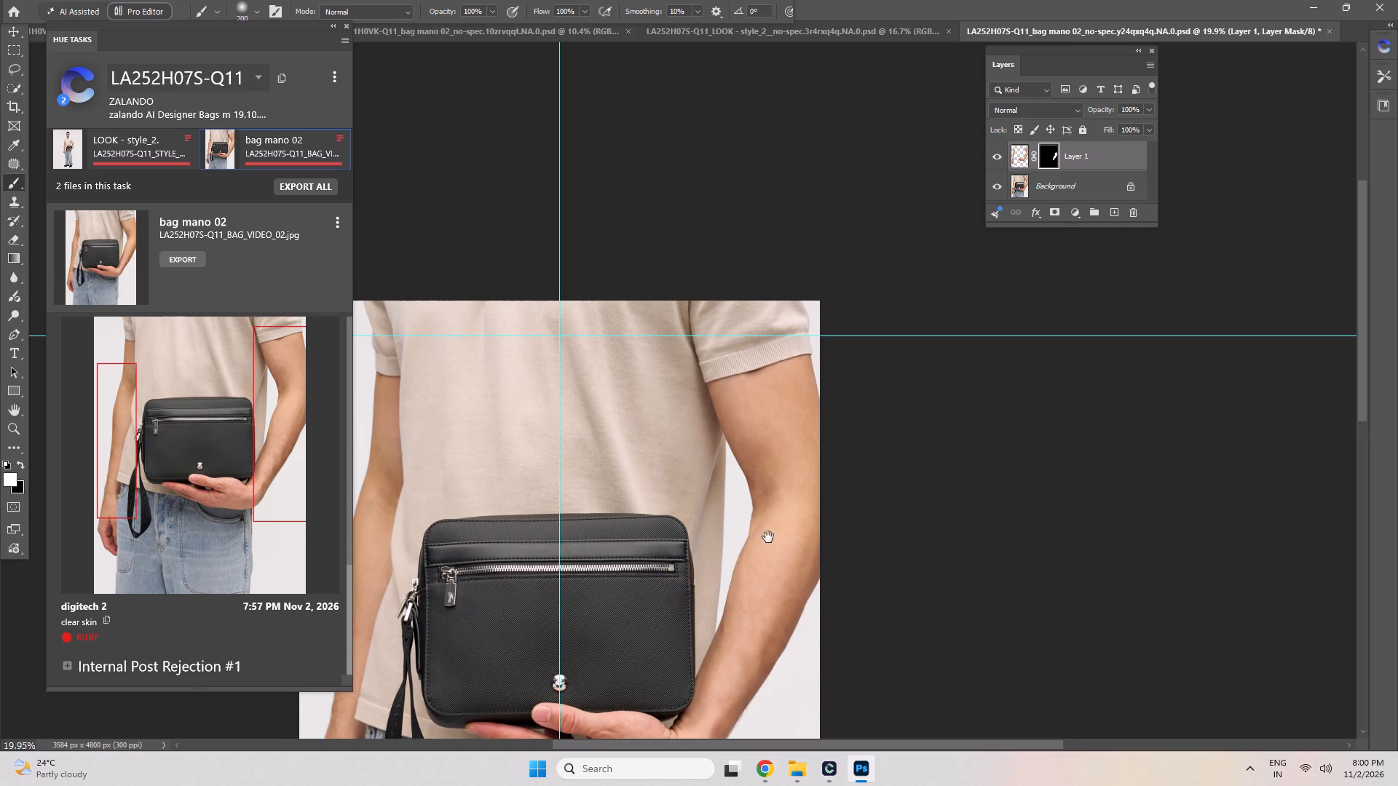
key(space)
key(space)
key(space)
key(space)
key(space)
key(space)
key(space)
key(space)
drag(783, 626, 834, 415)
scroll(850, 386, up, 3)
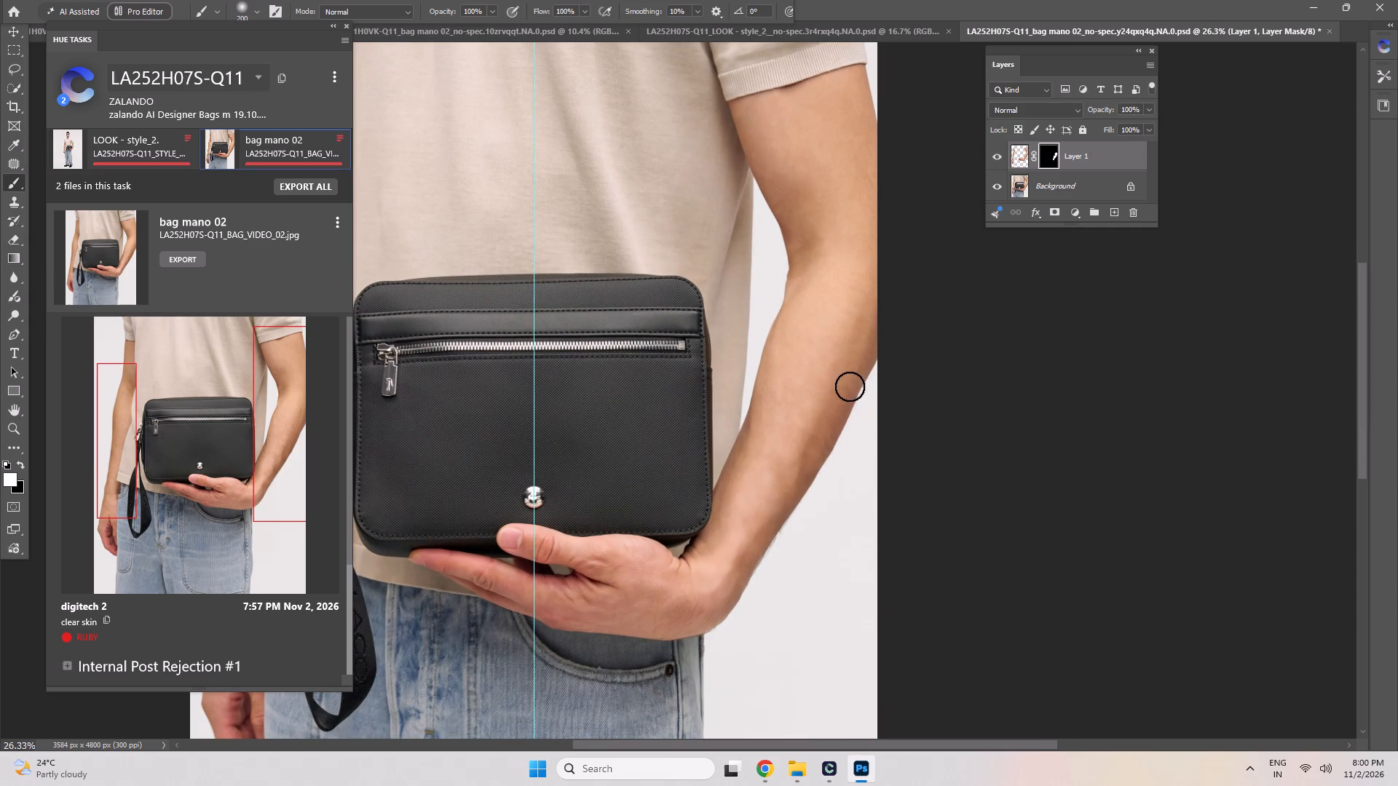
drag(824, 431, 807, 460)
drag(807, 460, 788, 510)
Brush white on Layer 1's mask down the hanging strap-side arm, from elbow to wrist and hand, to reveal the smoothed skin.
key(space)
key(space)
key(space)
key(space)
key(space)
key(space)
key(space)
key(space)
key(space)
key(space)
key(space)
key(space)
key(space)
key(space)
key(space)
key(space)
key(space)
key(space)
drag(542, 574, 765, 651)
drag(689, 604, 719, 549)
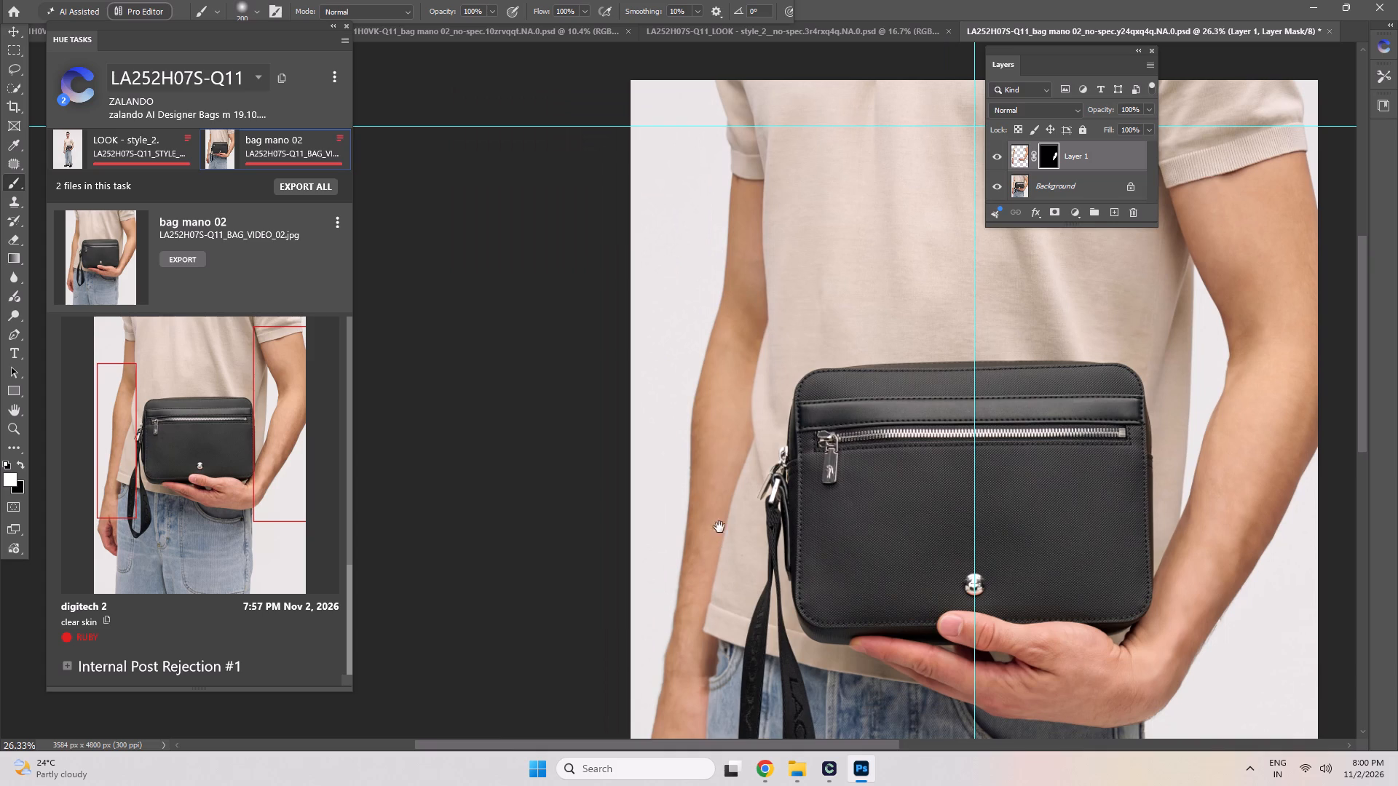
drag(699, 402, 685, 606)
drag(685, 606, 675, 719)
key(space)
key(space)
key(space)
key(space)
key(space)
key(space)
key(space)
drag(685, 667, 685, 644)
drag(685, 644, 705, 382)
drag(680, 458, 681, 447)
Merge Layer 1 with its mask down into the Background layer.
scroll(861, 537, down, 3)
scroll(933, 625, down, 3)
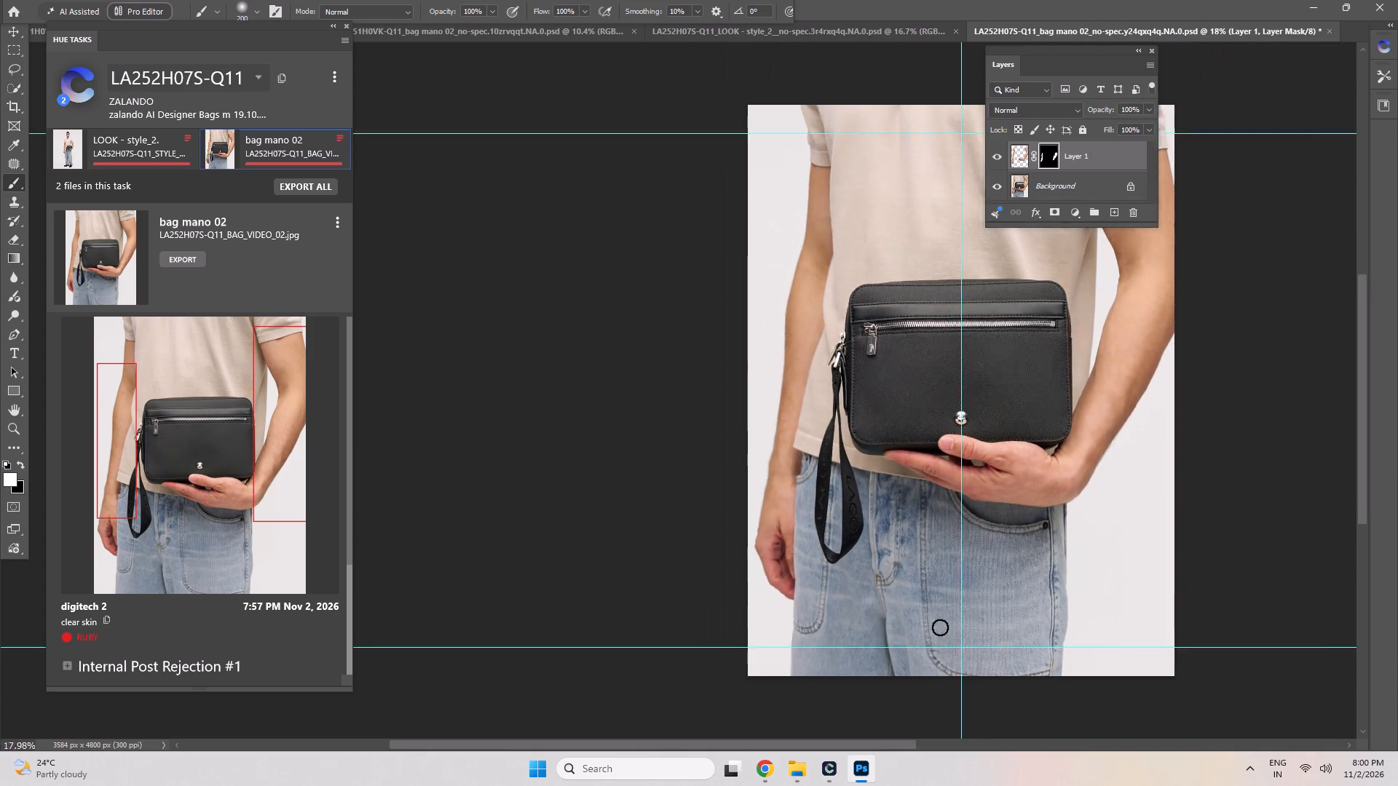
scroll(943, 608, down, 4)
key(ctrl+e)
key(j)
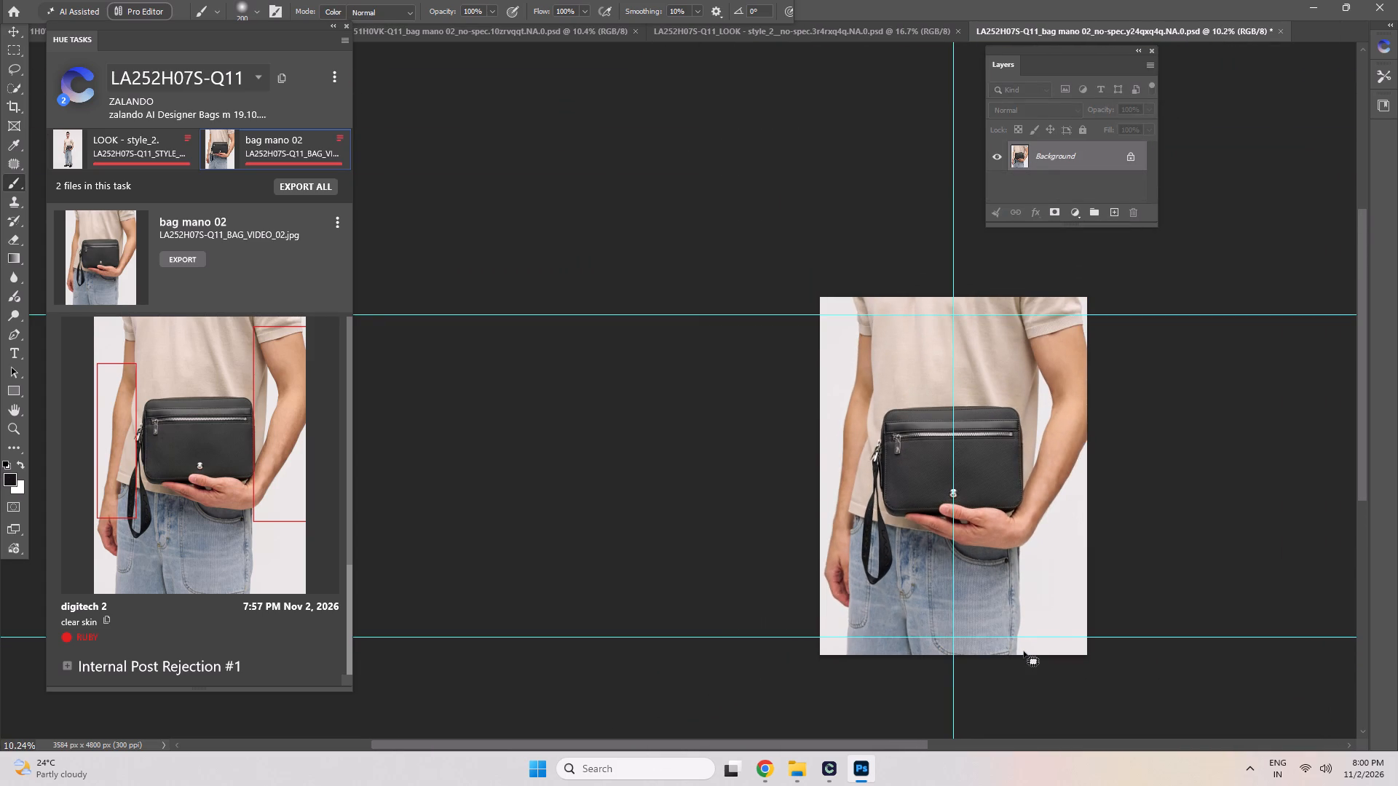
Outline the backdrop beside the bag-holding forearm's hairy outer edge with a closed Pen path and convert it to a selection.
key(p)
scroll(1041, 538, up, 11)
key(space)
key(space)
key(space)
key(space)
key(space)
key(space)
key(space)
key(space)
key(space)
key(space)
key(space)
key(space)
key(space)
key(space)
key(space)
key(space)
key(space)
key(space)
key(space)
key(space)
drag(1086, 483, 949, 598)
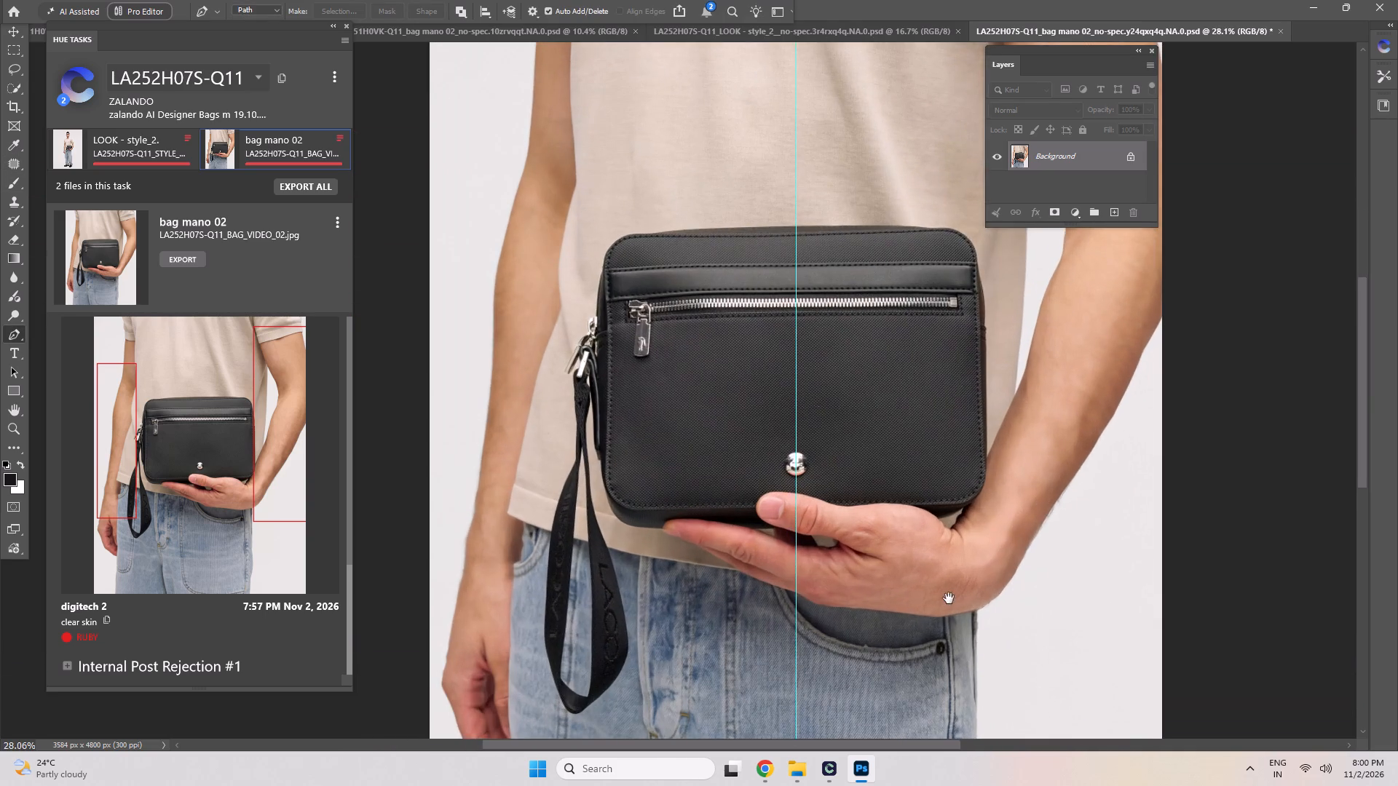
drag(949, 598, 939, 600)
key(space)
key(space)
key(space)
key(space)
key(space)
key(space)
key(space)
key(space)
key(space)
key(space)
key(space)
key(space)
key(space)
key(space)
key(space)
key(space)
key(space)
key(space)
key(space)
key(space)
scroll(988, 533, up, 9)
drag(936, 627, 939, 597)
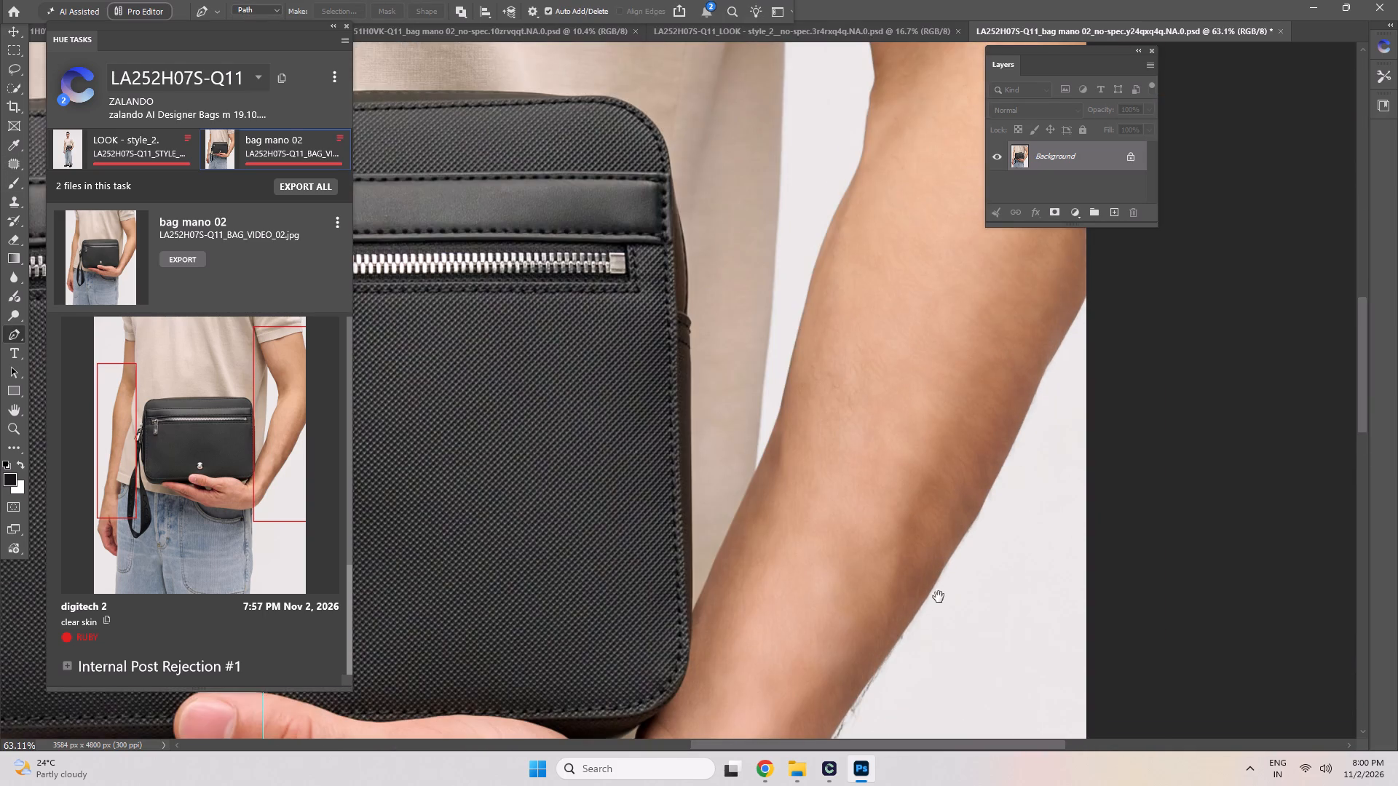
drag(939, 597, 950, 553)
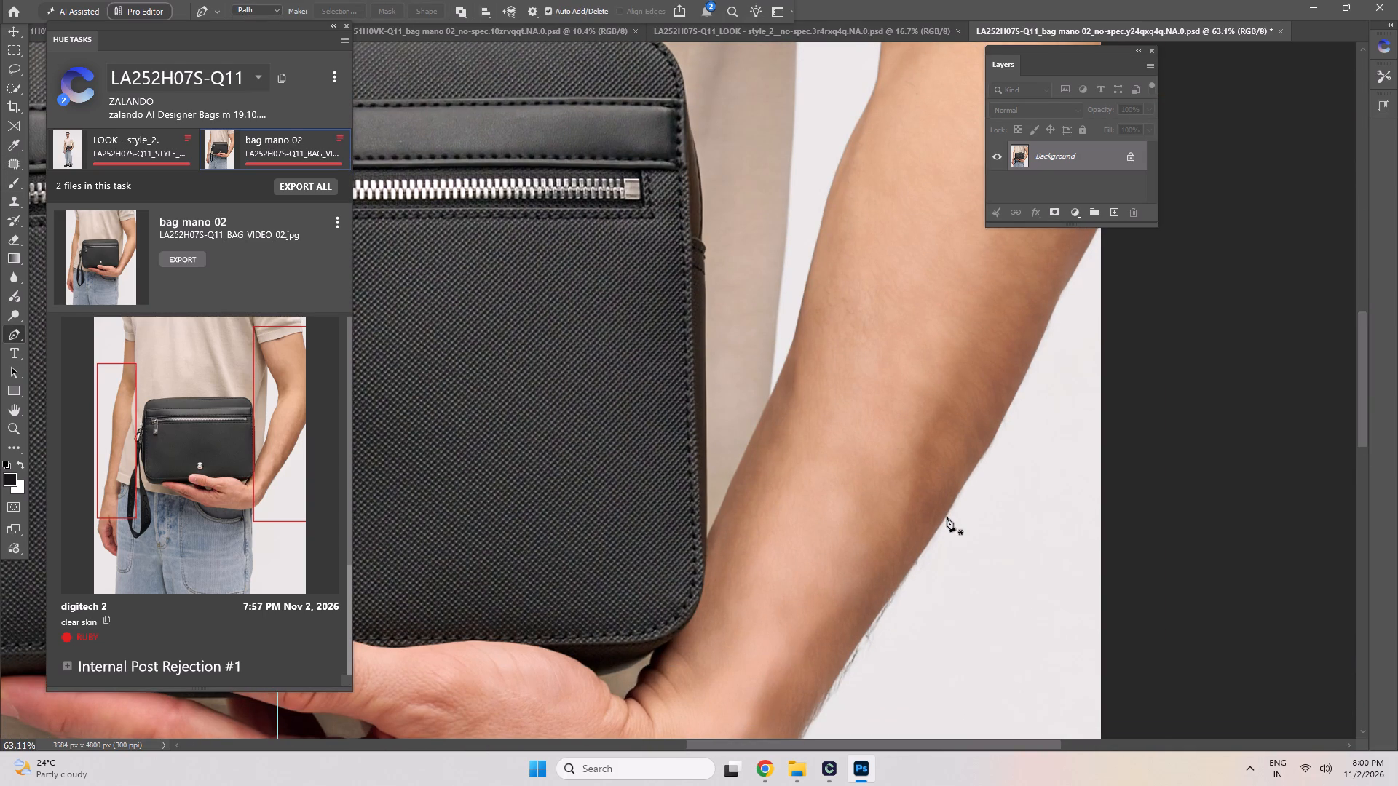
click(946, 517)
key(space)
key(space)
key(space)
key(space)
key(space)
key(space)
key(space)
drag(882, 635, 947, 506)
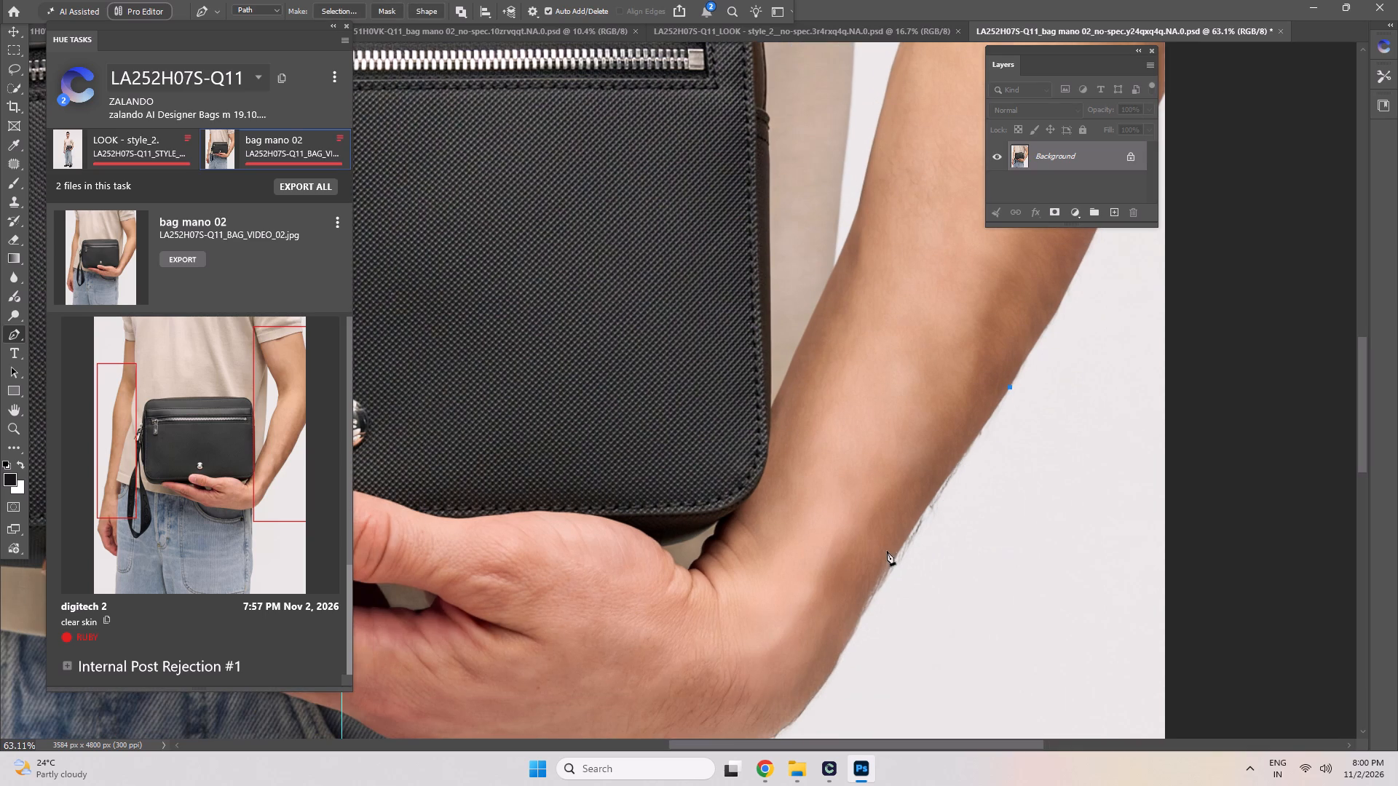
drag(887, 570, 885, 571)
drag(885, 571, 858, 616)
drag(858, 616, 855, 619)
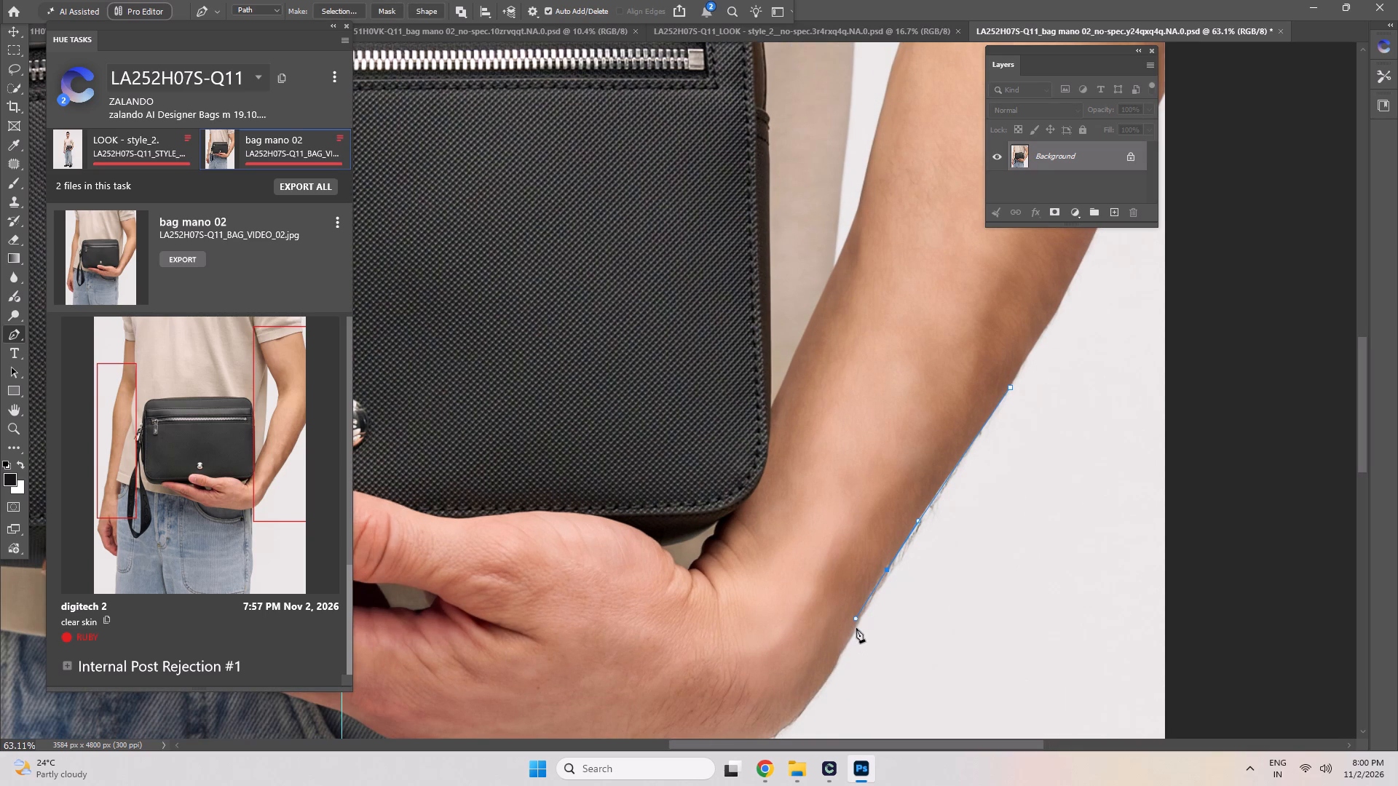
click(856, 628)
drag(911, 627, 922, 617)
drag(961, 594, 973, 579)
drag(1004, 545, 1030, 489)
drag(1036, 460, 1027, 389)
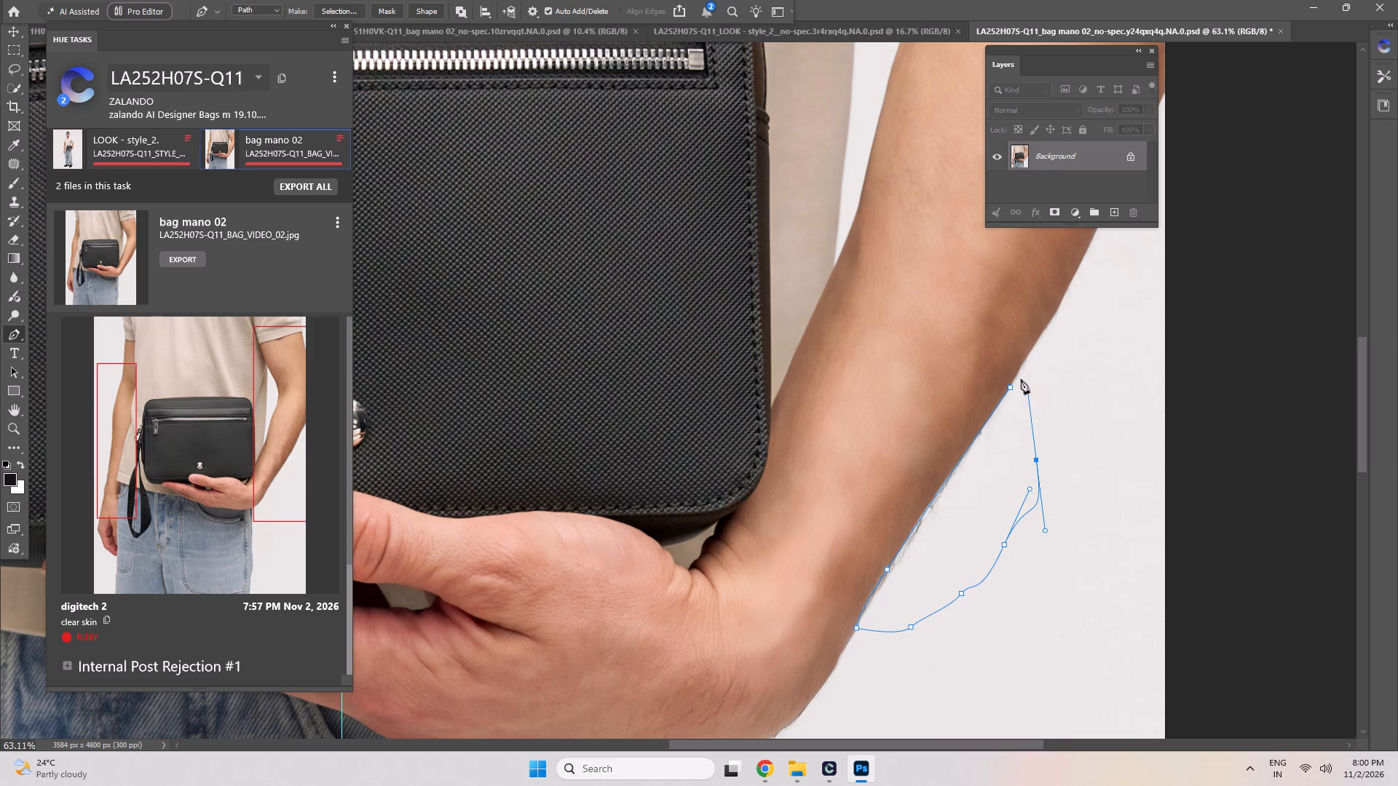
click(1013, 391)
click(1011, 388)
key(ctrl+Return)
Cover the stray hairs in the selection with sampled backdrop colour, switching the brush from Color to Normal mode, and deselect.
key(b)
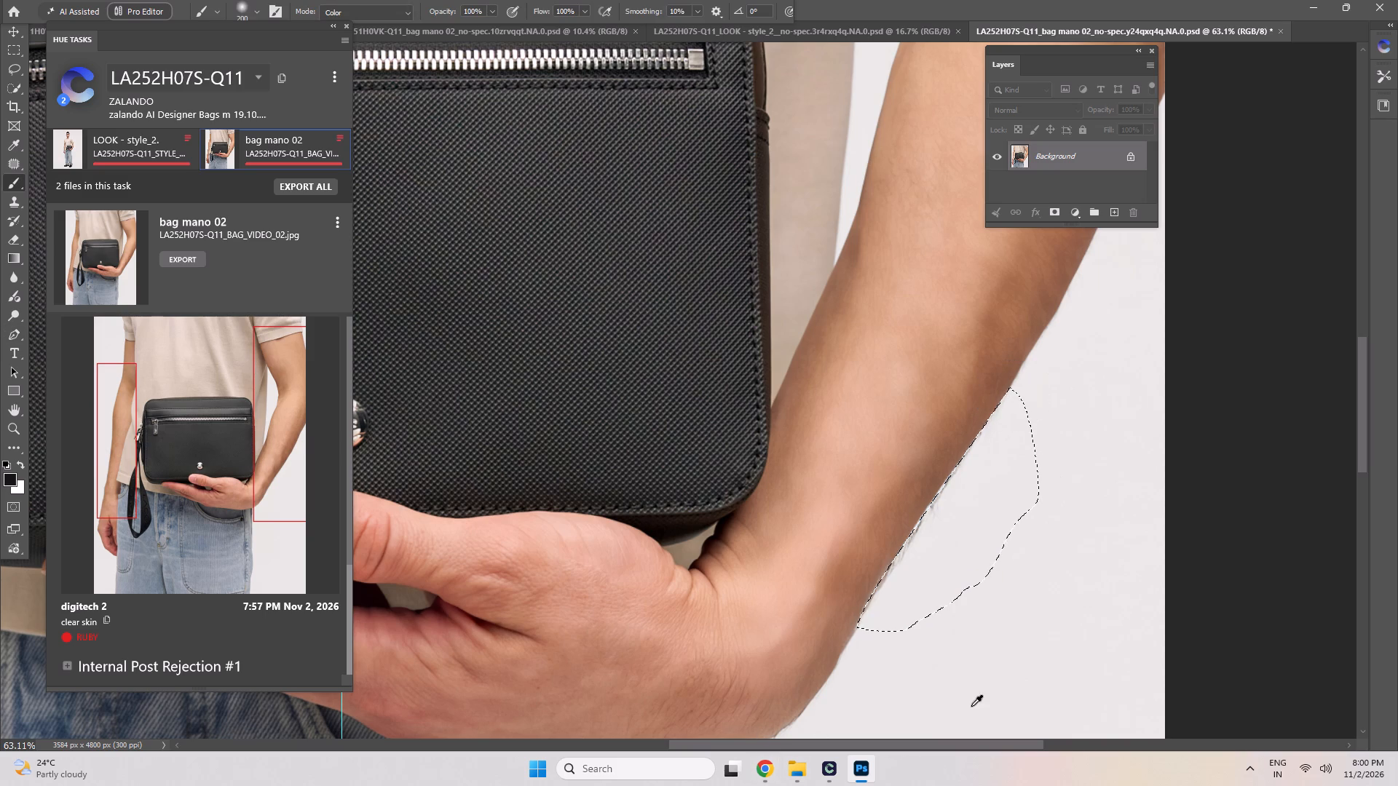
alt+click(1019, 620)
drag(994, 474, 968, 452)
drag(995, 415, 892, 590)
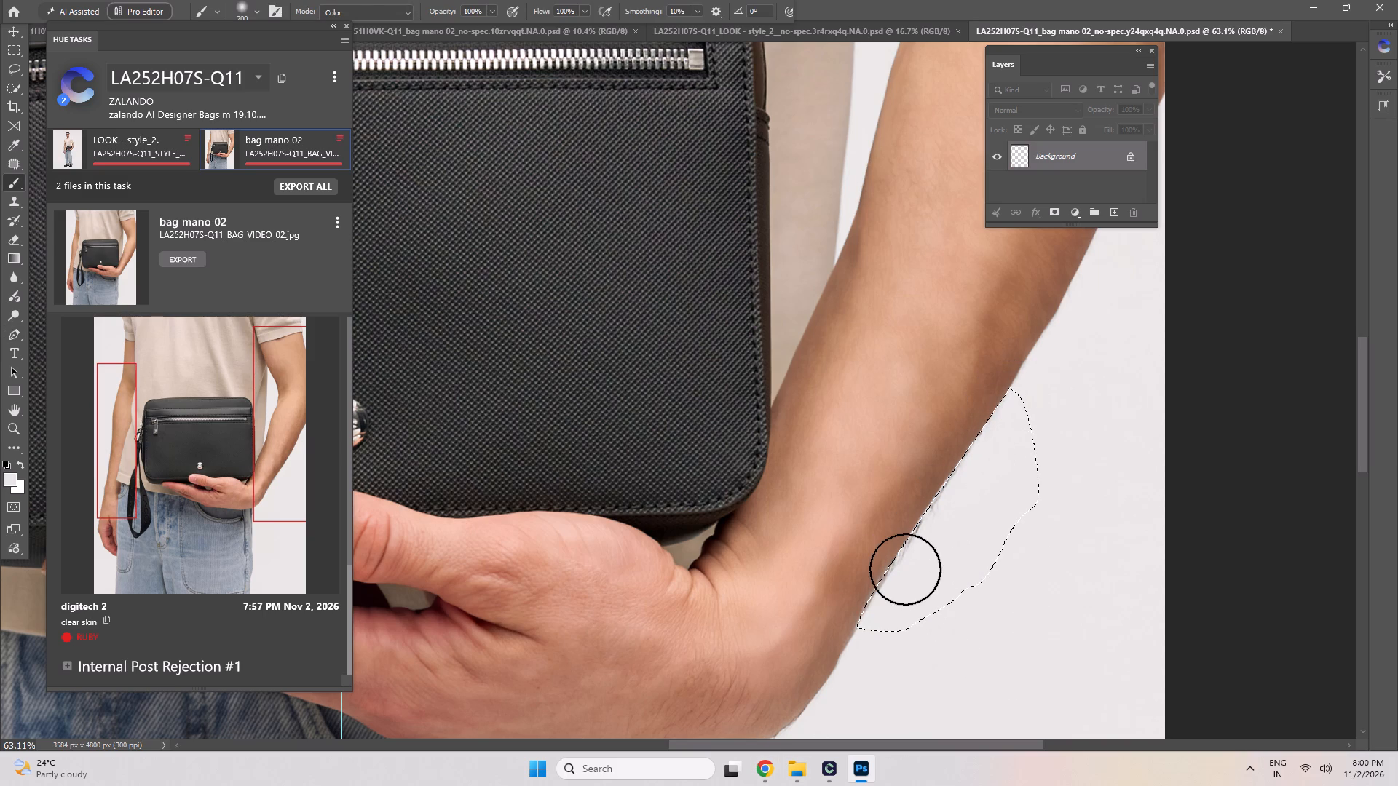
click(367, 4)
click(377, 7)
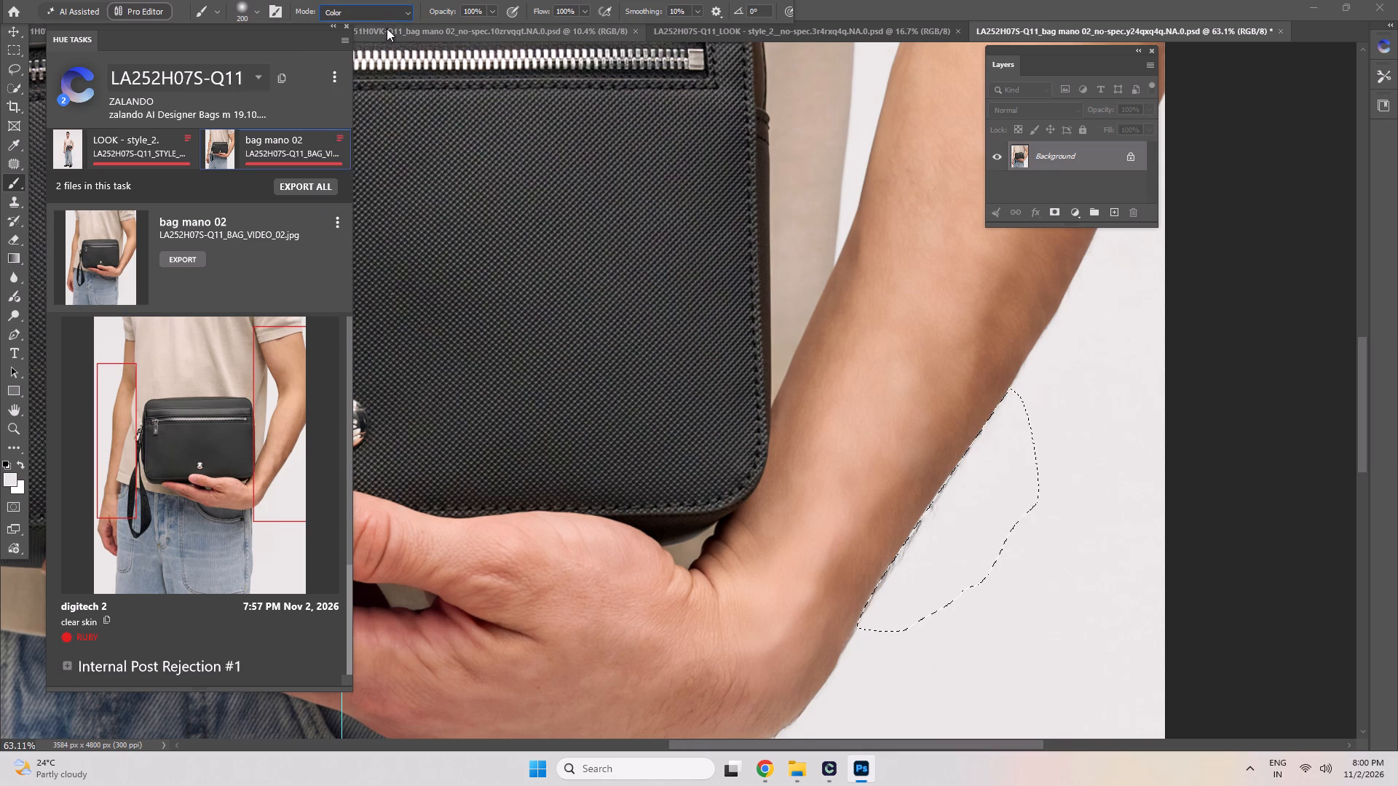
click(387, 12)
click(389, 25)
key(Return)
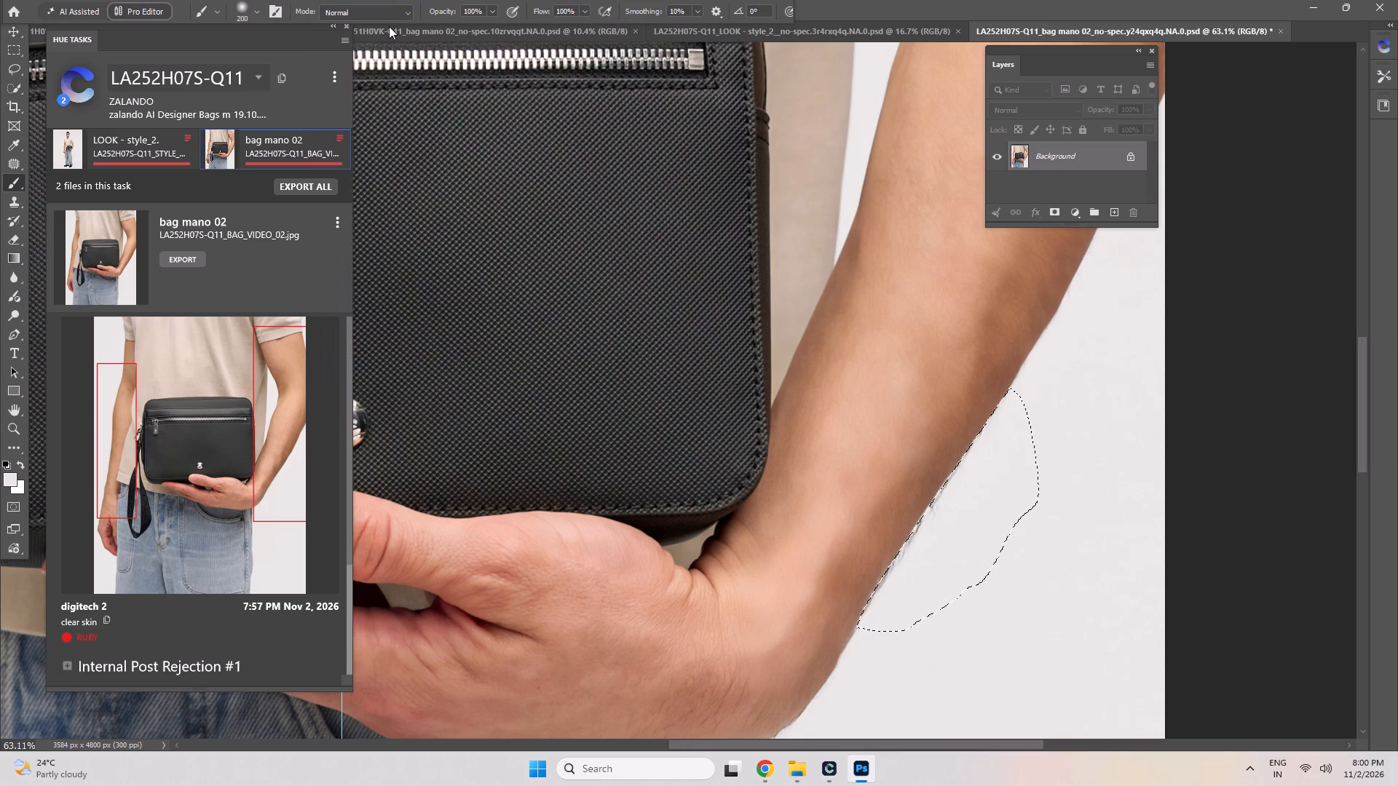
drag(987, 431, 778, 785)
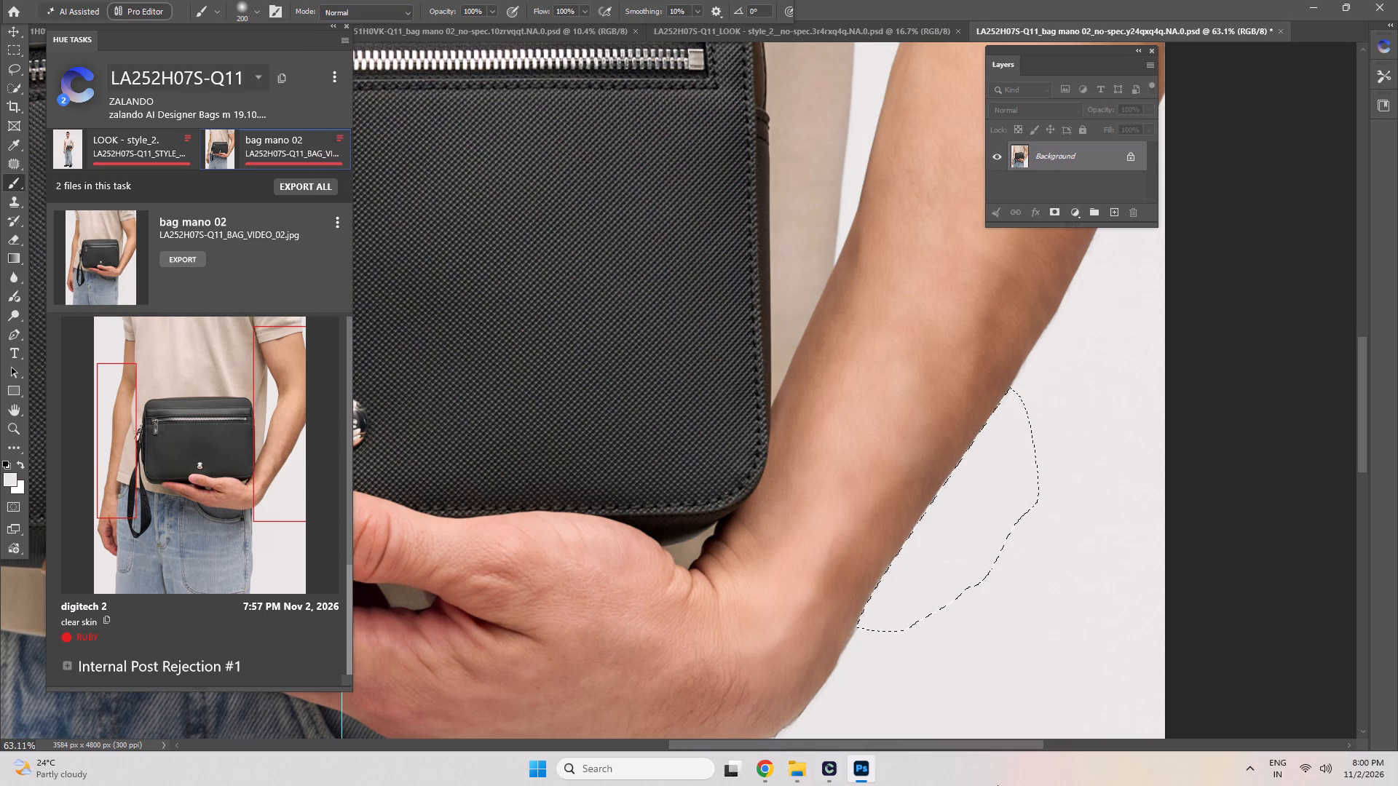
key(ctrl+d)
Outline the backdrop along the hanging arm's outer forearm and wrist edge with a closed Pen path and convert it to a selection.
scroll(993, 785, down, 10)
scroll(985, 483, down, 13)
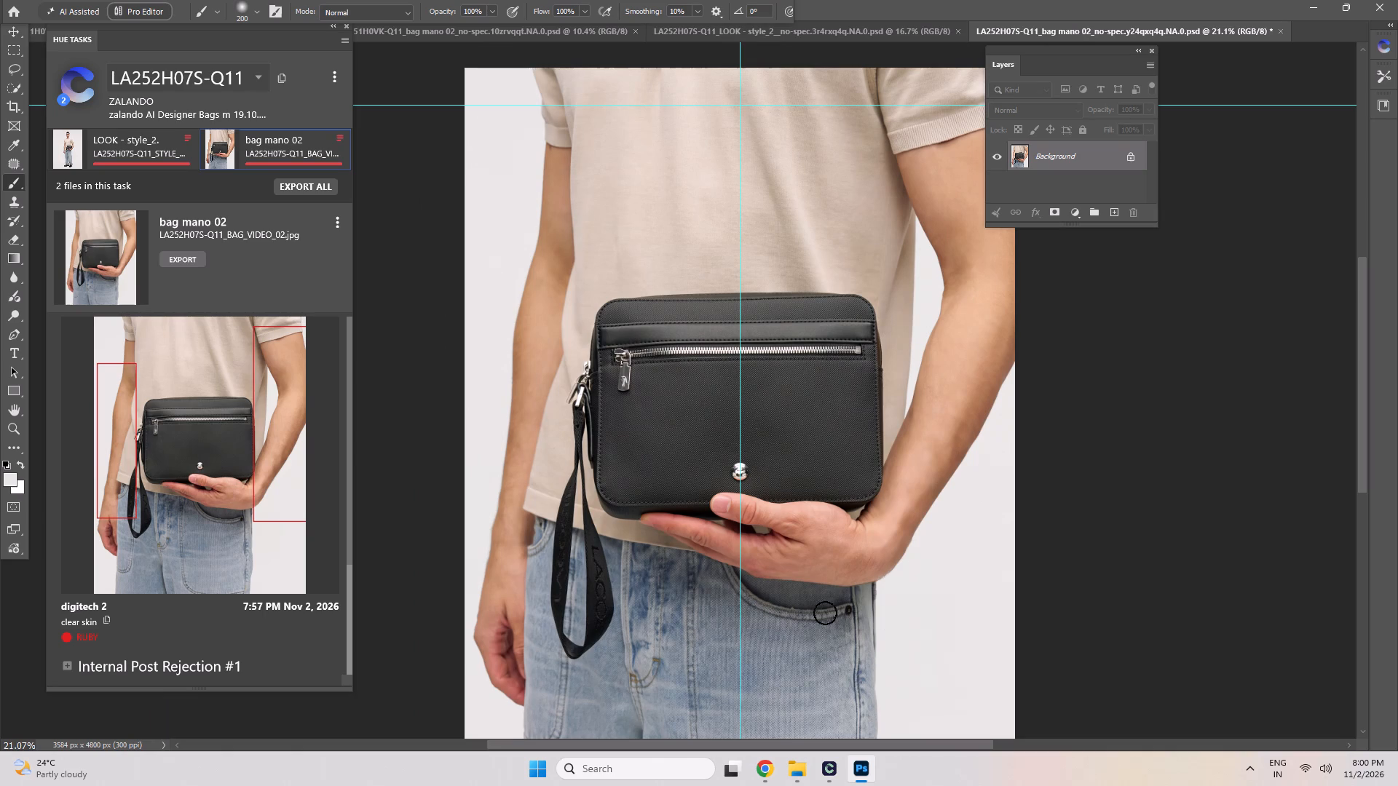
scroll(495, 551, up, 17)
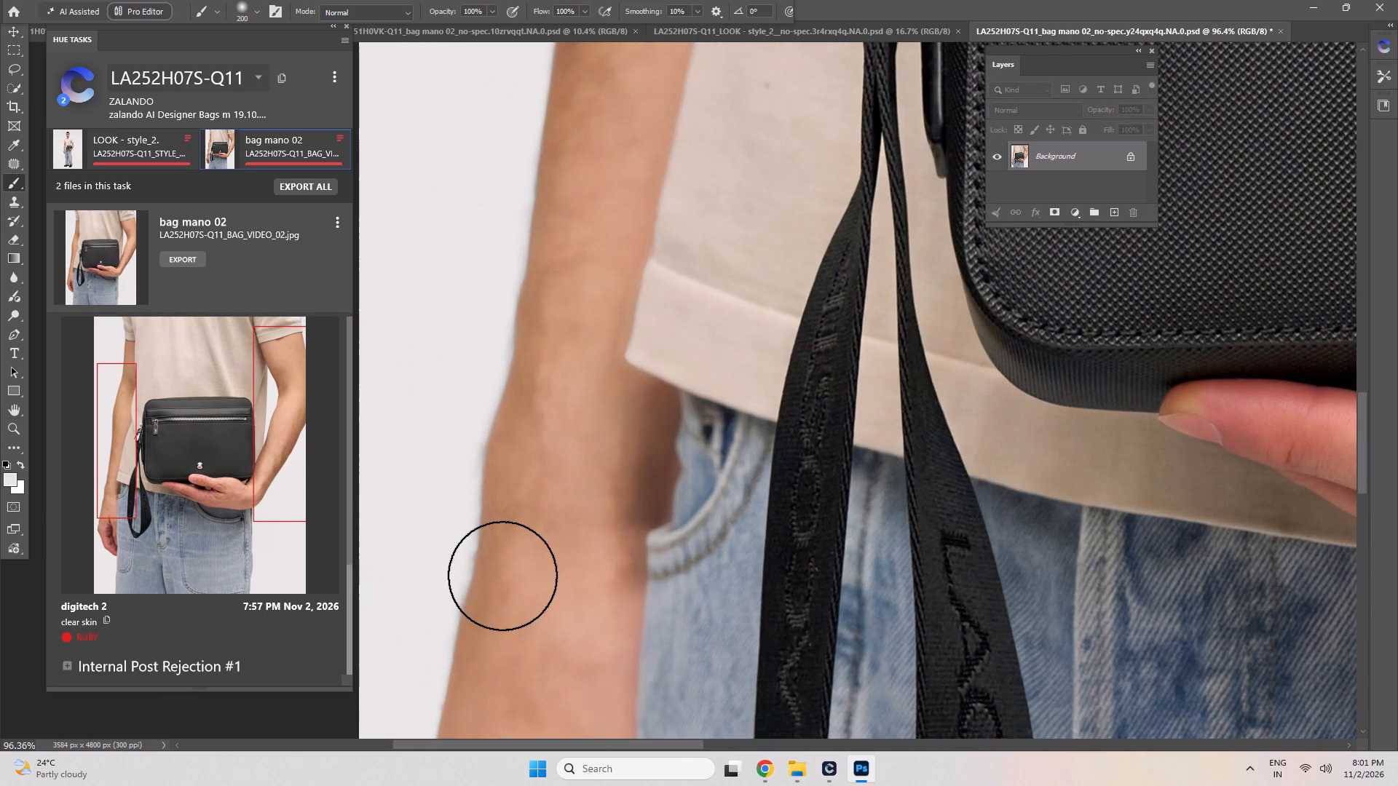
key(p)
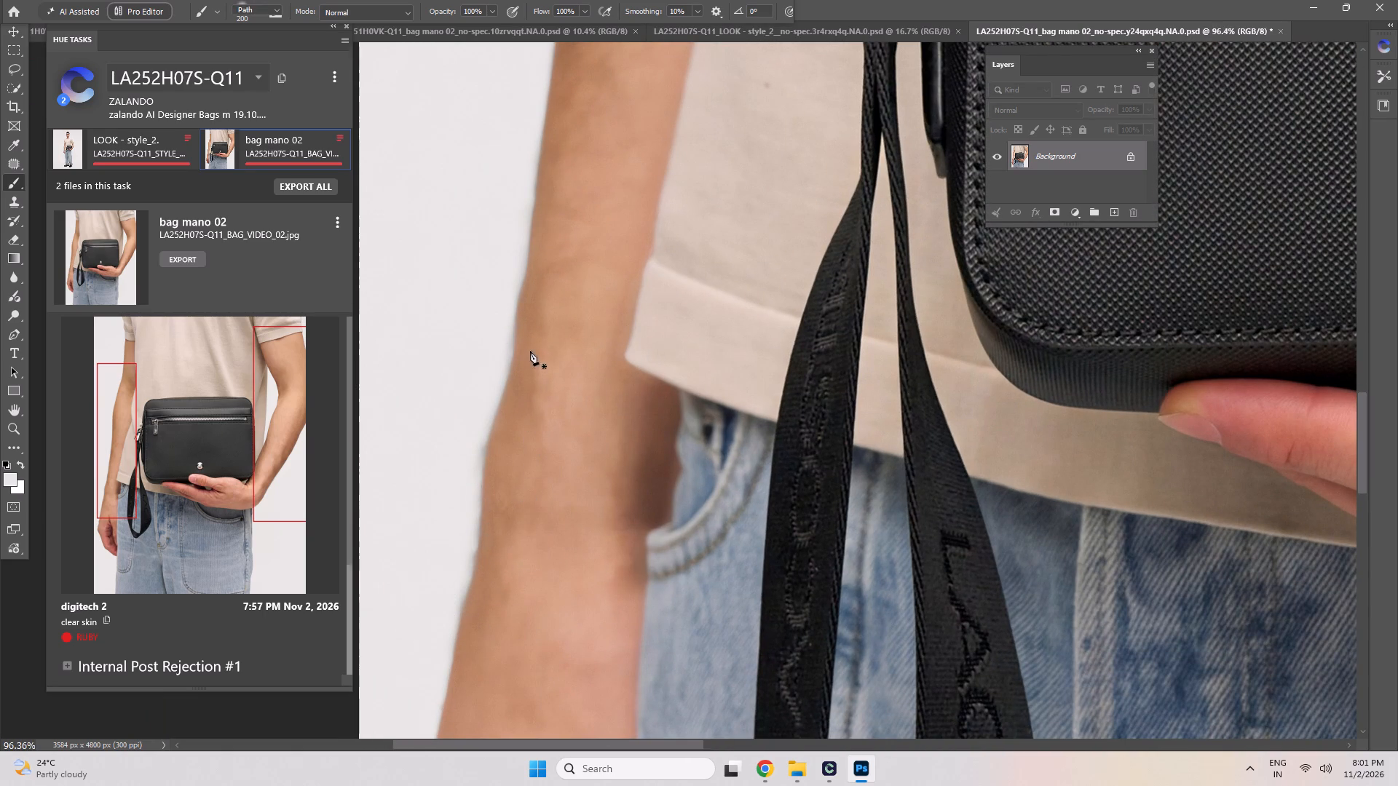
click(505, 391)
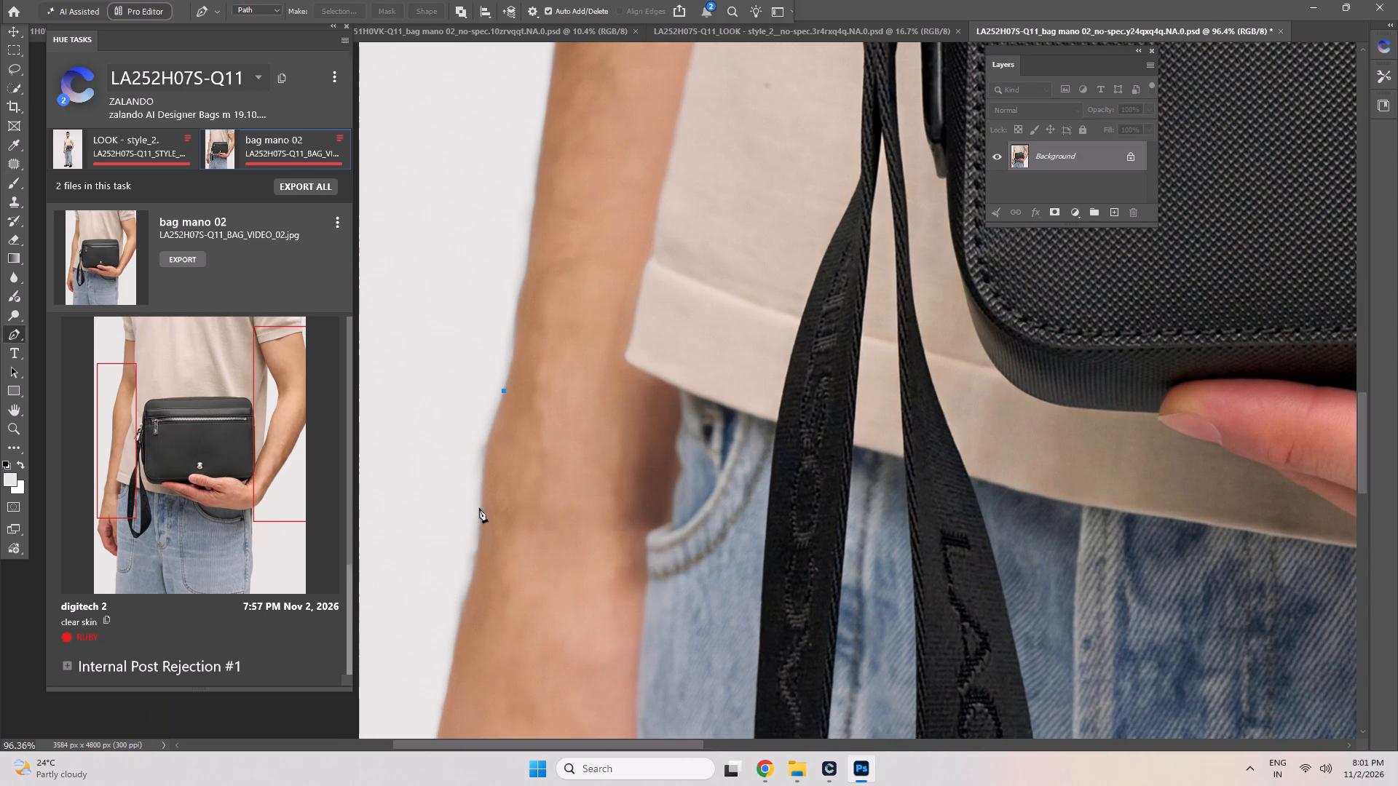
drag(479, 513, 468, 602)
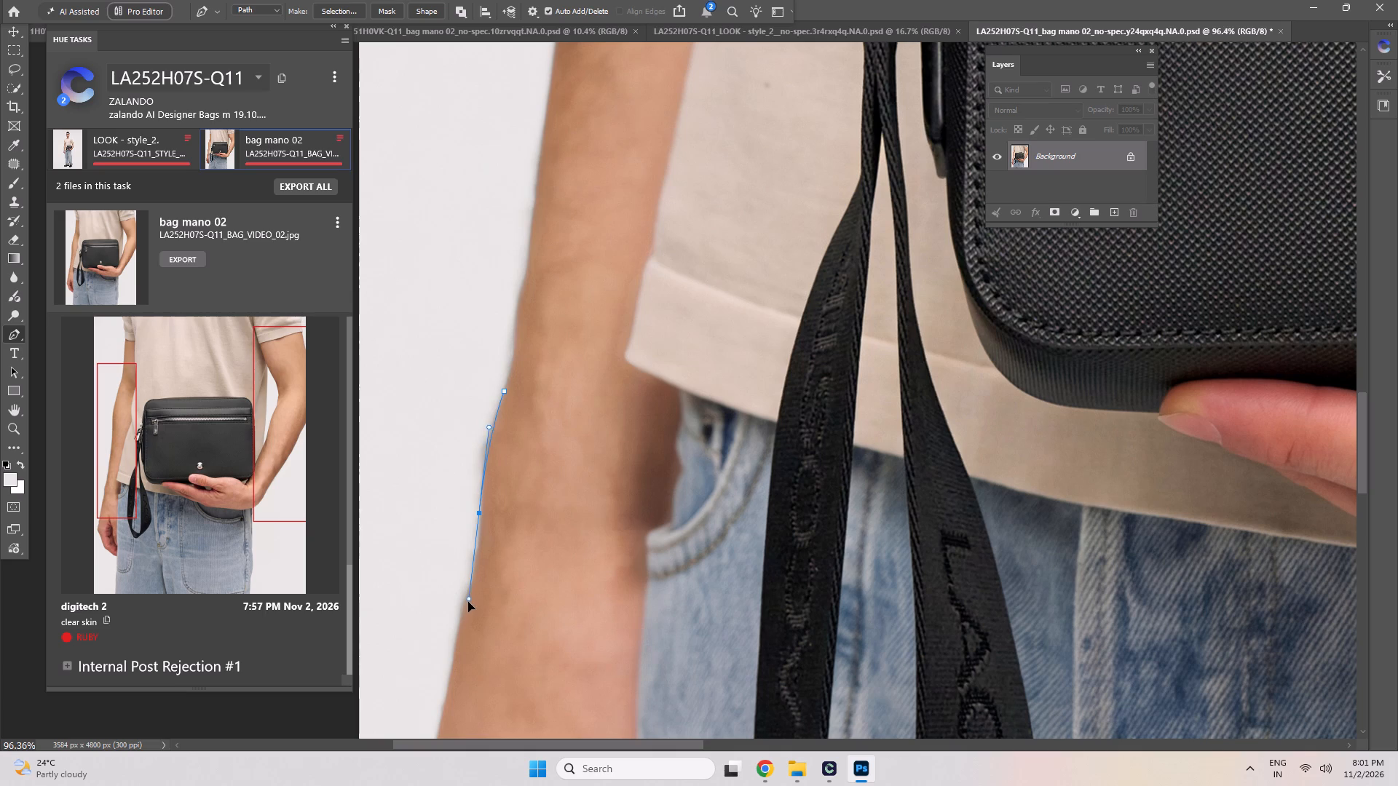
drag(468, 602, 468, 604)
drag(457, 627, 453, 638)
drag(453, 638, 454, 643)
key(space)
key(space)
key(space)
drag(464, 619, 542, 400)
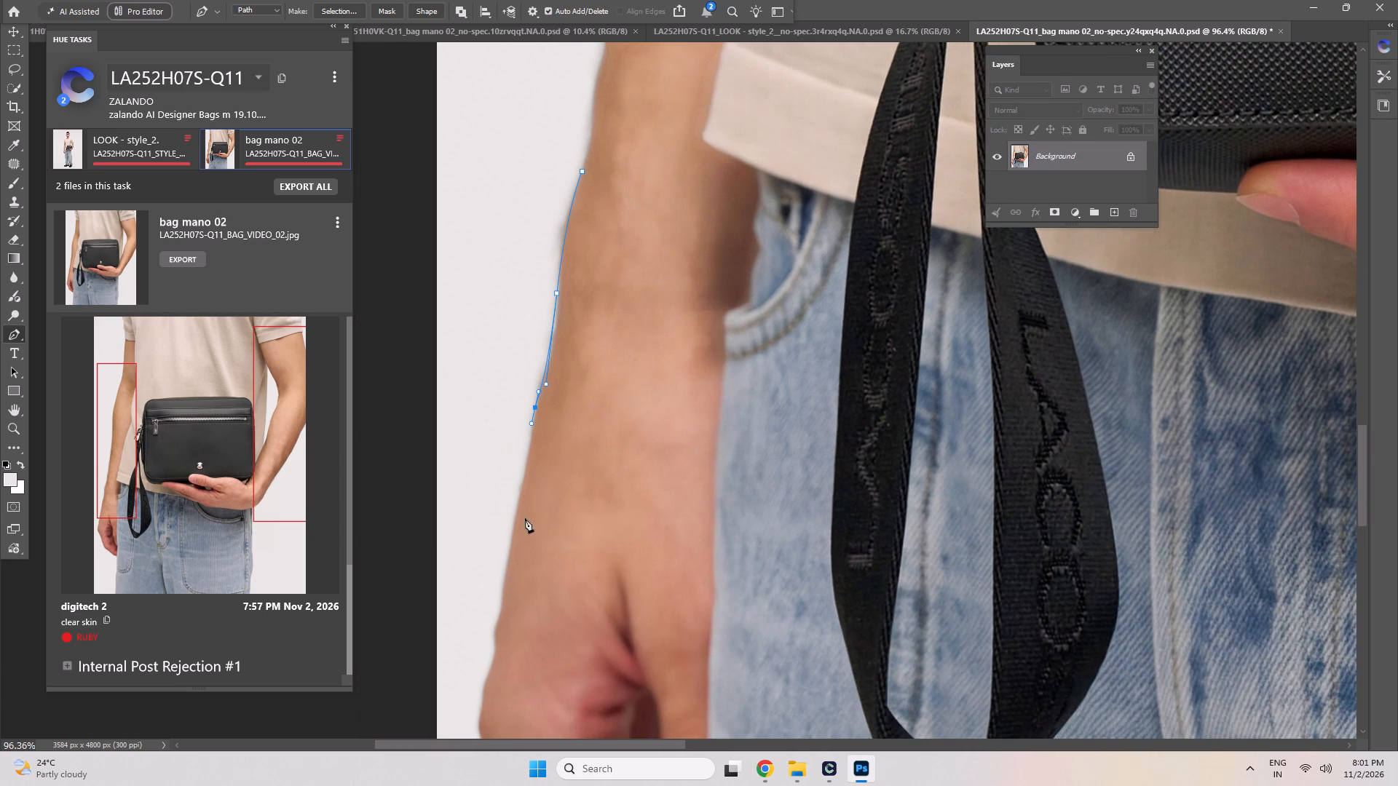
click(508, 561)
drag(498, 525, 500, 494)
drag(497, 374, 497, 349)
drag(499, 310, 510, 261)
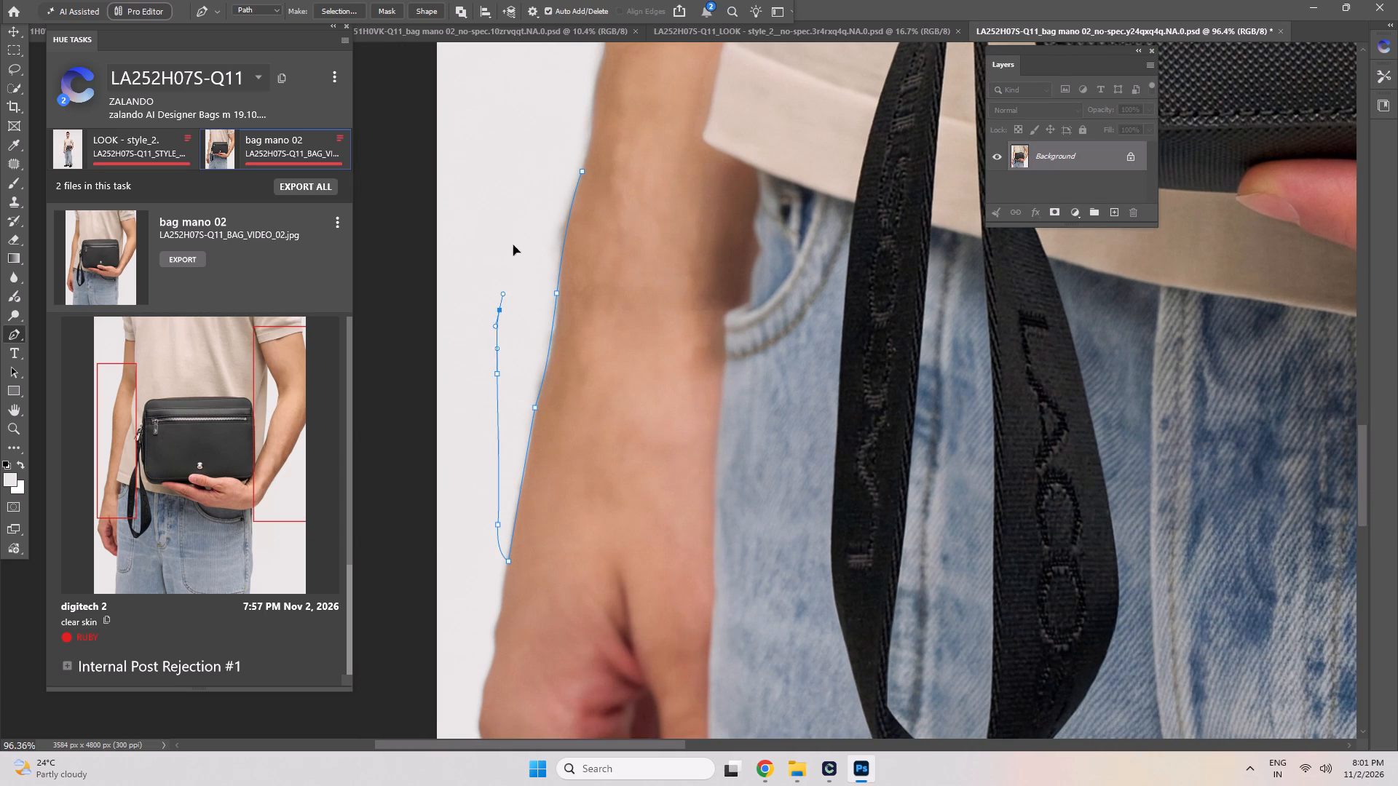
key(space)
key(space)
key(space)
key(space)
key(space)
key(space)
drag(521, 180, 500, 353)
click(513, 306)
click(542, 303)
click(559, 259)
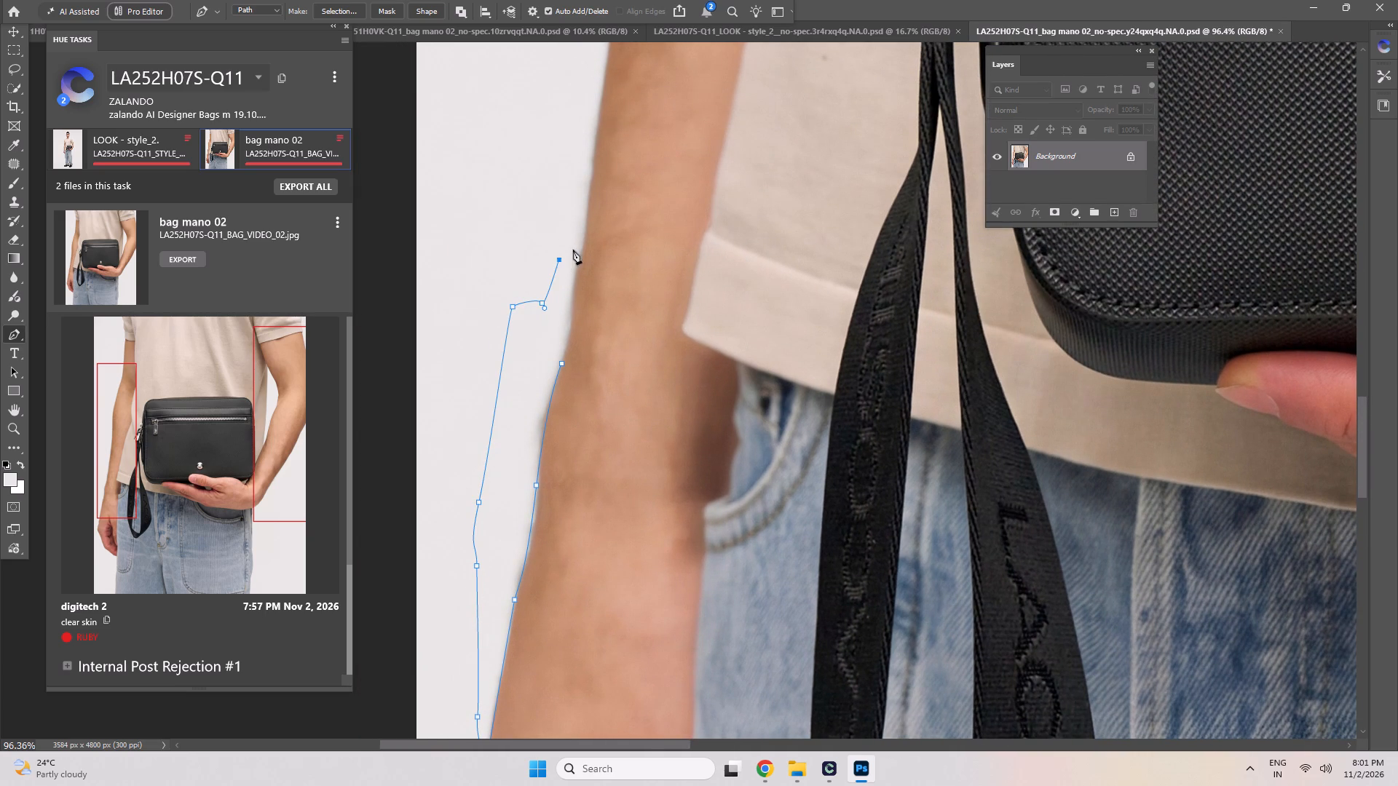
click(585, 243)
drag(574, 283, 570, 297)
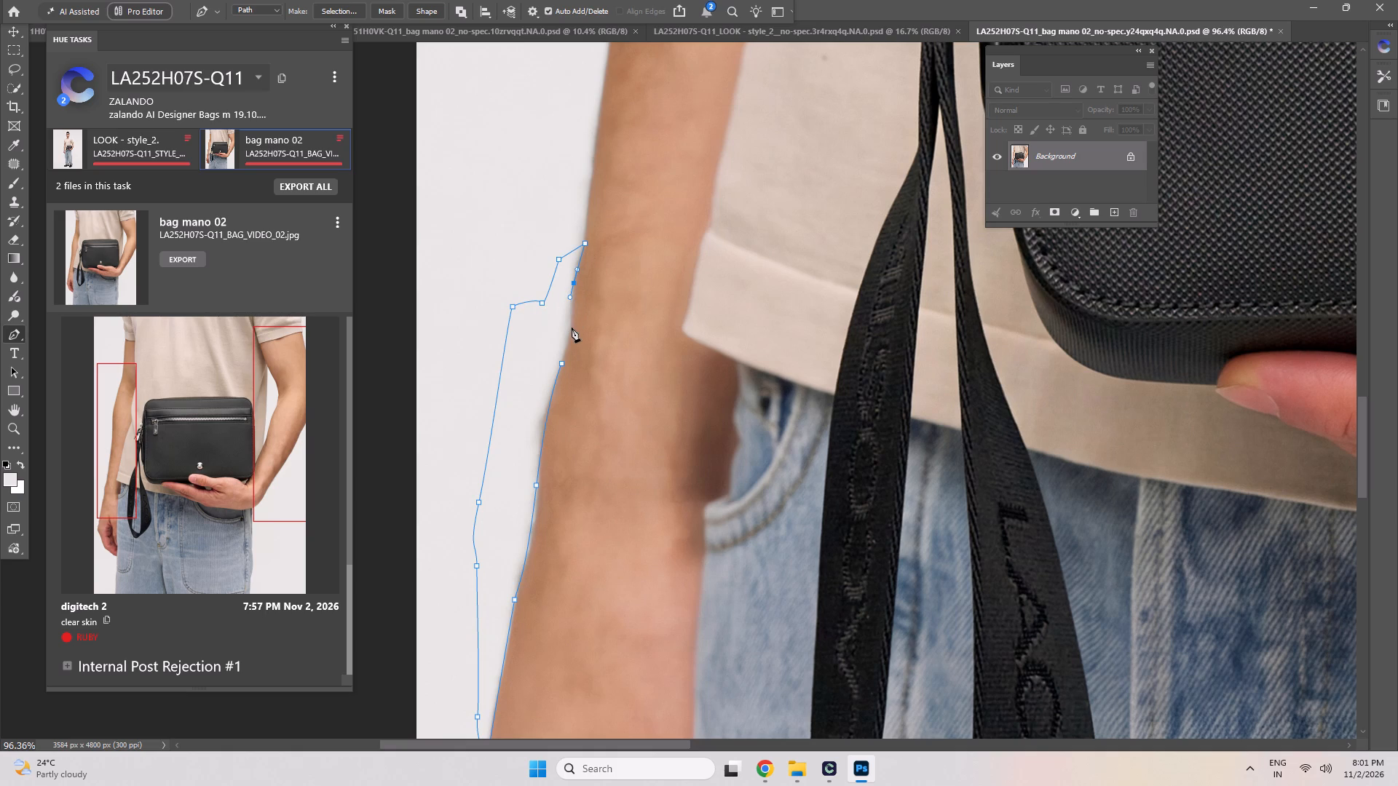
click(572, 327)
click(563, 362)
key(ctrl+Return)
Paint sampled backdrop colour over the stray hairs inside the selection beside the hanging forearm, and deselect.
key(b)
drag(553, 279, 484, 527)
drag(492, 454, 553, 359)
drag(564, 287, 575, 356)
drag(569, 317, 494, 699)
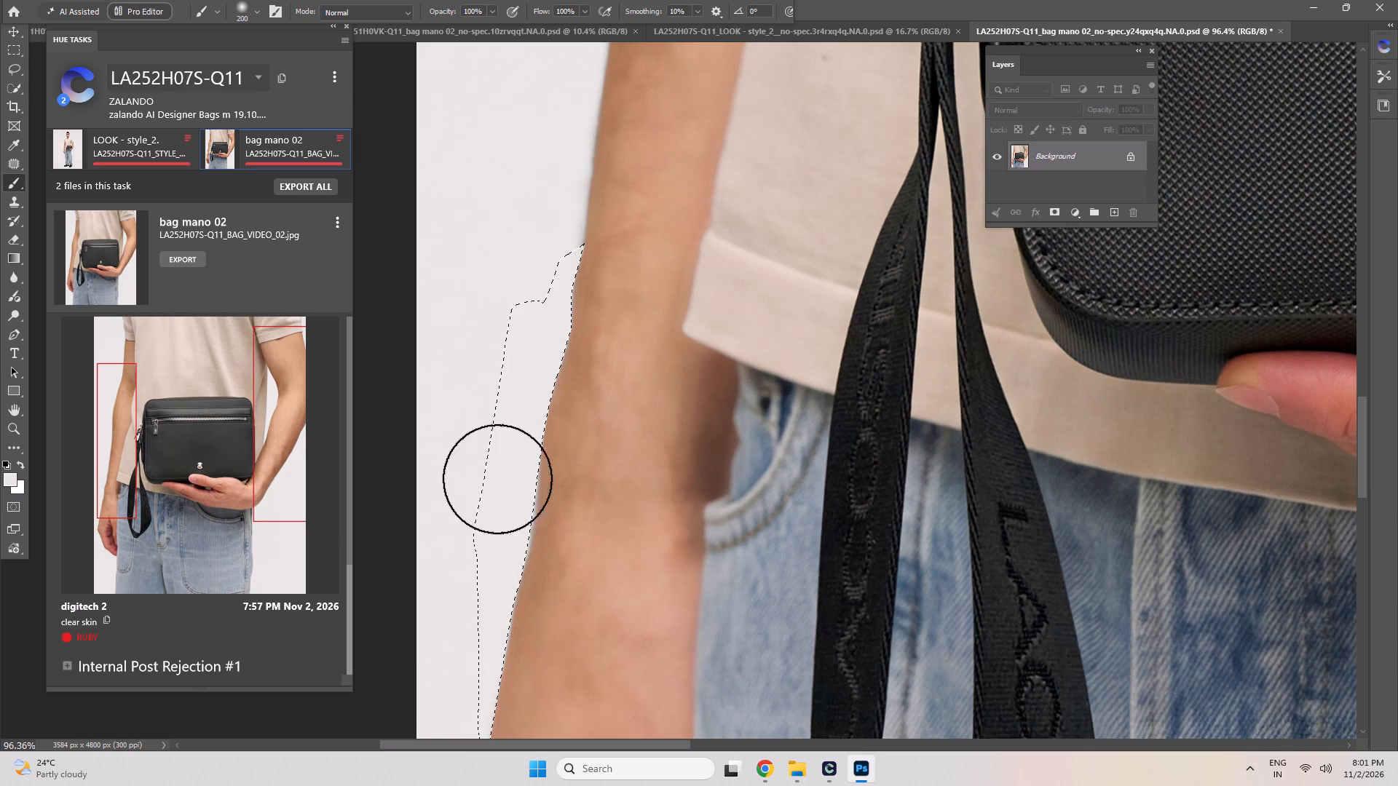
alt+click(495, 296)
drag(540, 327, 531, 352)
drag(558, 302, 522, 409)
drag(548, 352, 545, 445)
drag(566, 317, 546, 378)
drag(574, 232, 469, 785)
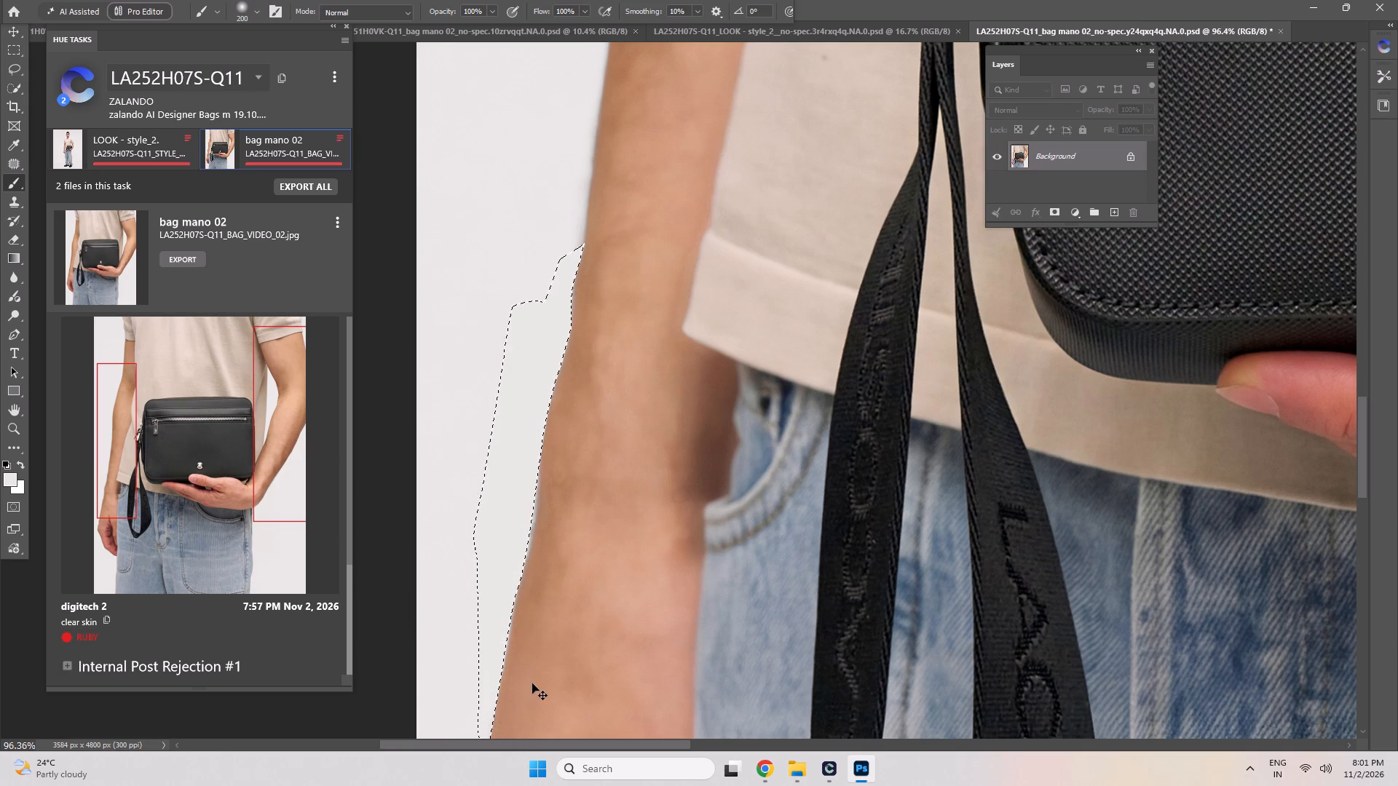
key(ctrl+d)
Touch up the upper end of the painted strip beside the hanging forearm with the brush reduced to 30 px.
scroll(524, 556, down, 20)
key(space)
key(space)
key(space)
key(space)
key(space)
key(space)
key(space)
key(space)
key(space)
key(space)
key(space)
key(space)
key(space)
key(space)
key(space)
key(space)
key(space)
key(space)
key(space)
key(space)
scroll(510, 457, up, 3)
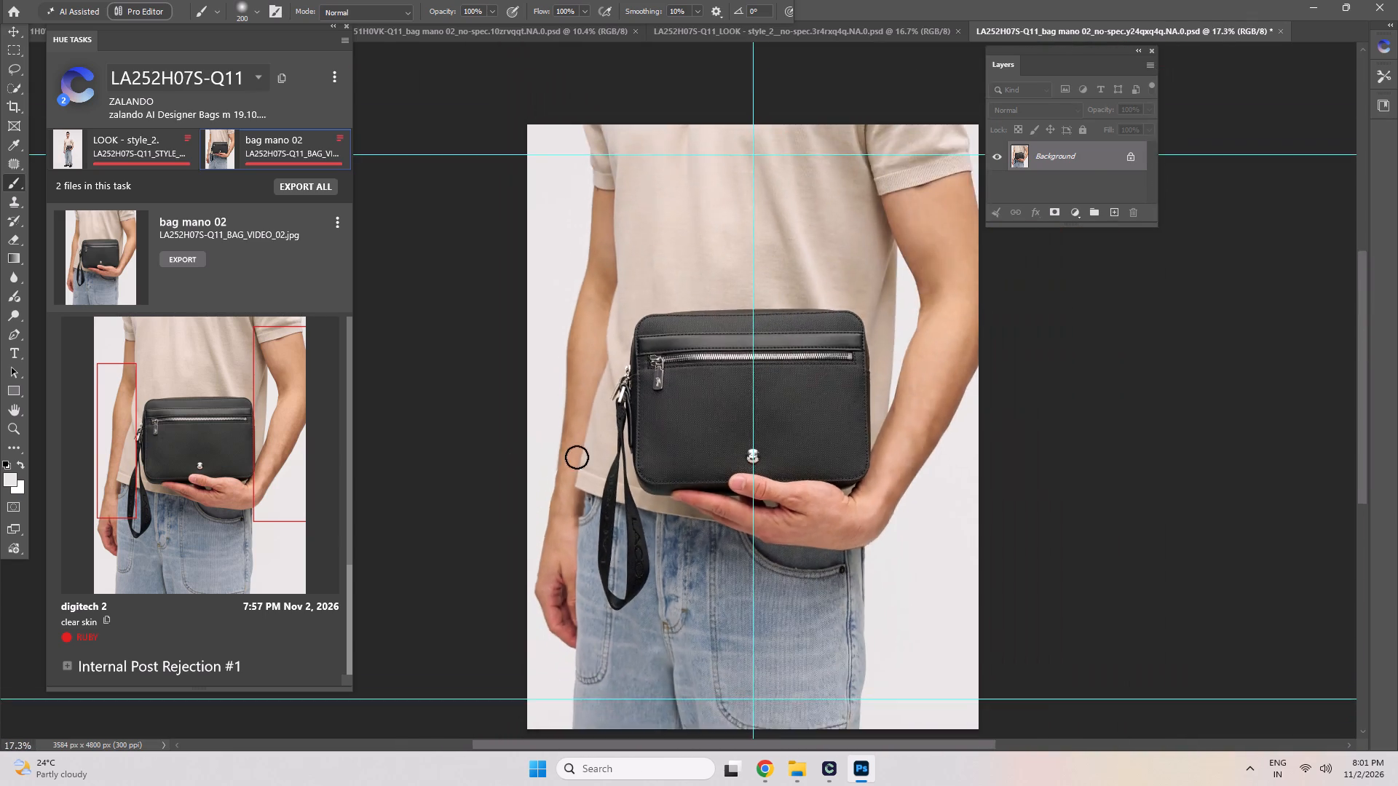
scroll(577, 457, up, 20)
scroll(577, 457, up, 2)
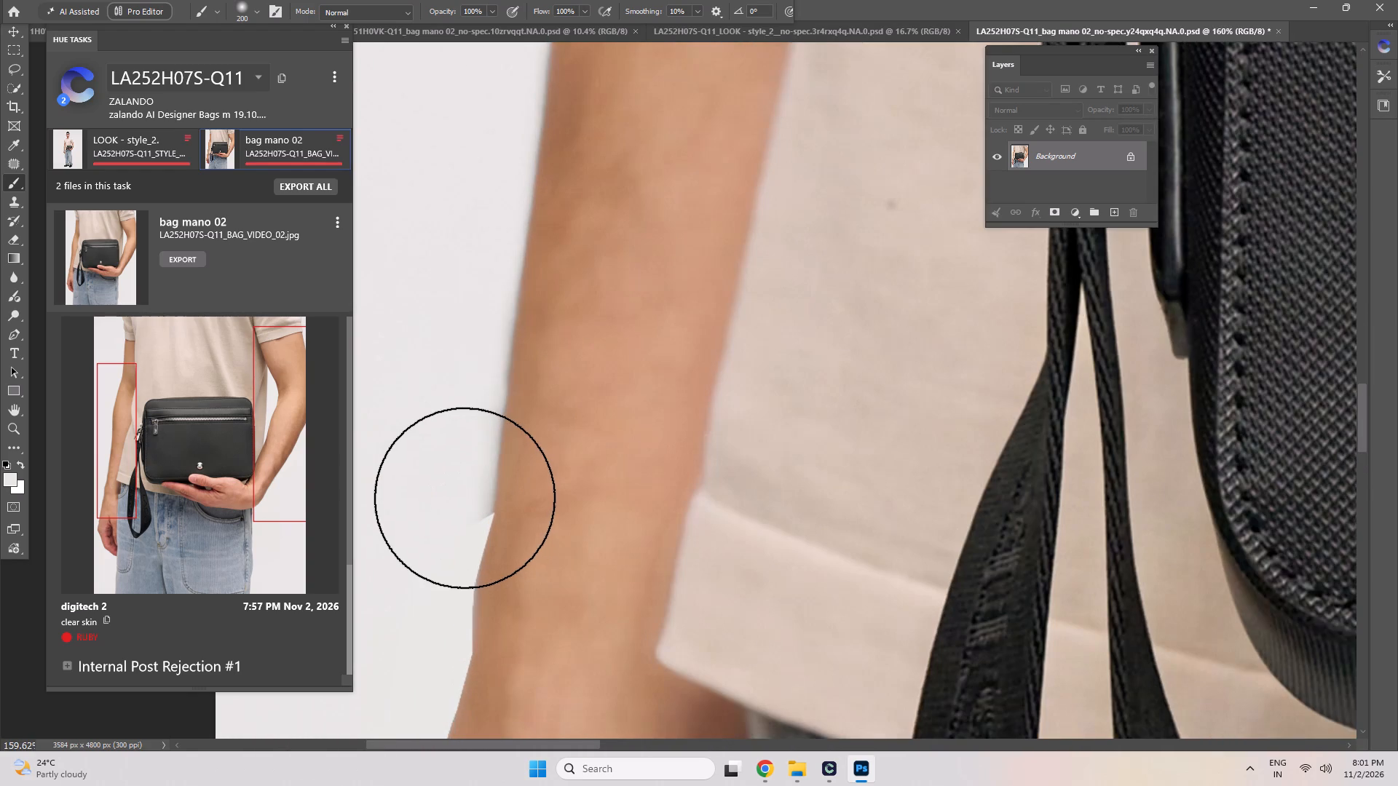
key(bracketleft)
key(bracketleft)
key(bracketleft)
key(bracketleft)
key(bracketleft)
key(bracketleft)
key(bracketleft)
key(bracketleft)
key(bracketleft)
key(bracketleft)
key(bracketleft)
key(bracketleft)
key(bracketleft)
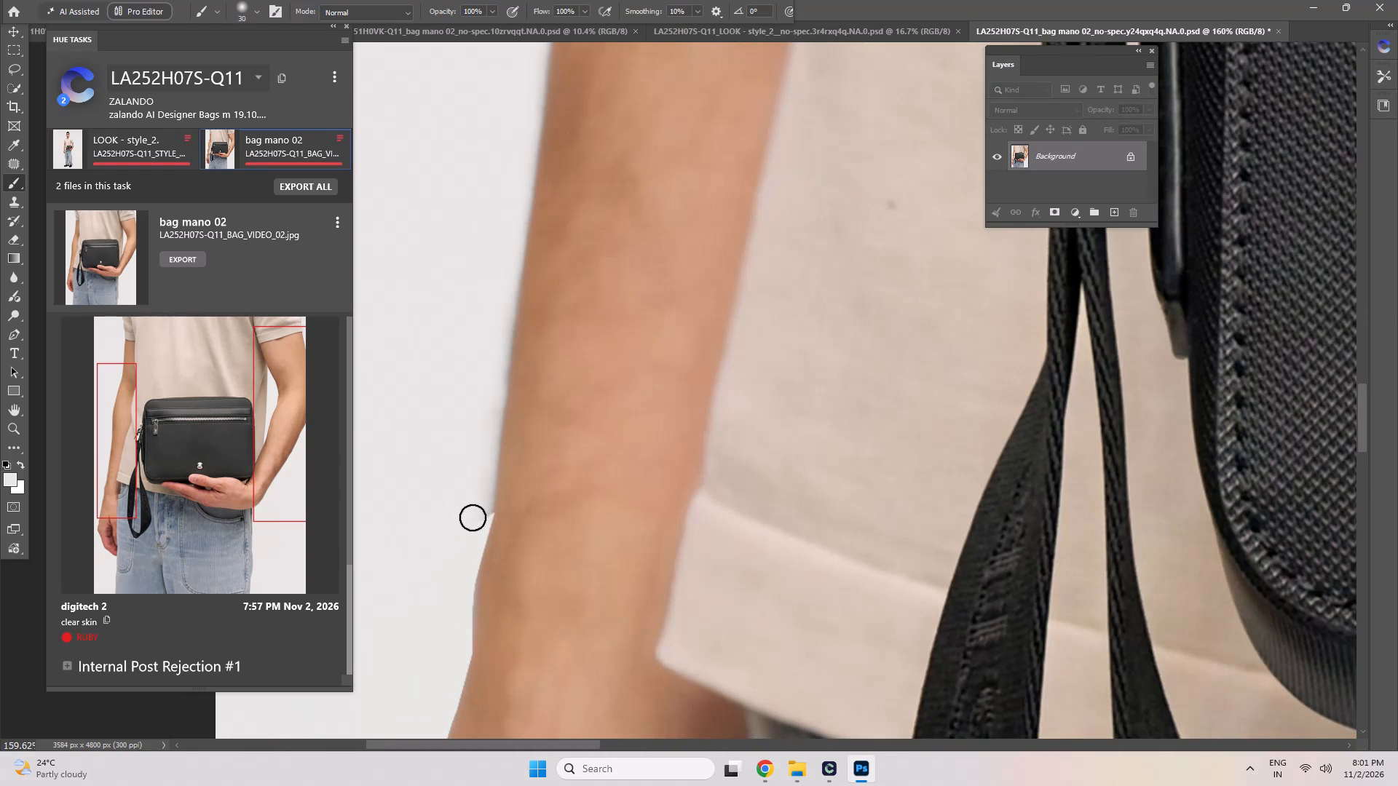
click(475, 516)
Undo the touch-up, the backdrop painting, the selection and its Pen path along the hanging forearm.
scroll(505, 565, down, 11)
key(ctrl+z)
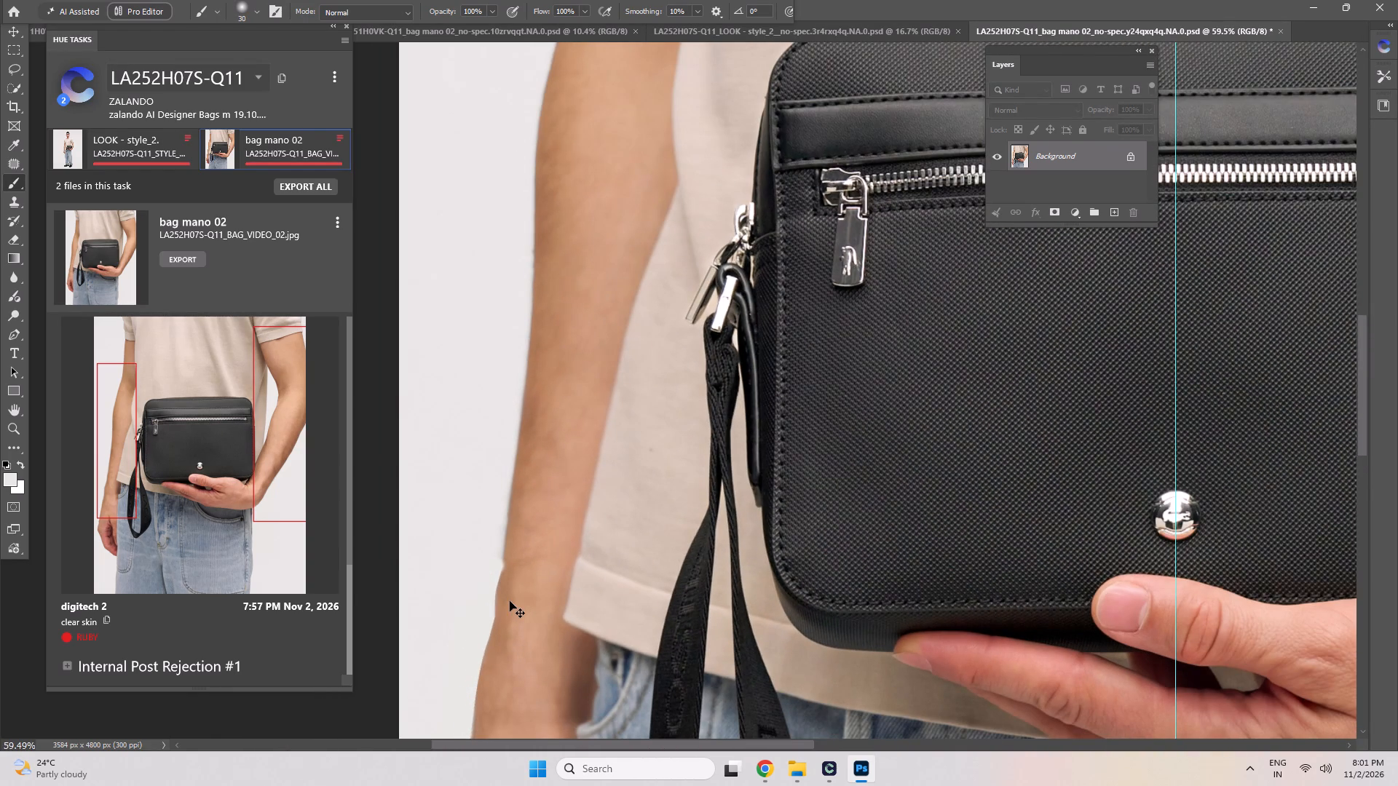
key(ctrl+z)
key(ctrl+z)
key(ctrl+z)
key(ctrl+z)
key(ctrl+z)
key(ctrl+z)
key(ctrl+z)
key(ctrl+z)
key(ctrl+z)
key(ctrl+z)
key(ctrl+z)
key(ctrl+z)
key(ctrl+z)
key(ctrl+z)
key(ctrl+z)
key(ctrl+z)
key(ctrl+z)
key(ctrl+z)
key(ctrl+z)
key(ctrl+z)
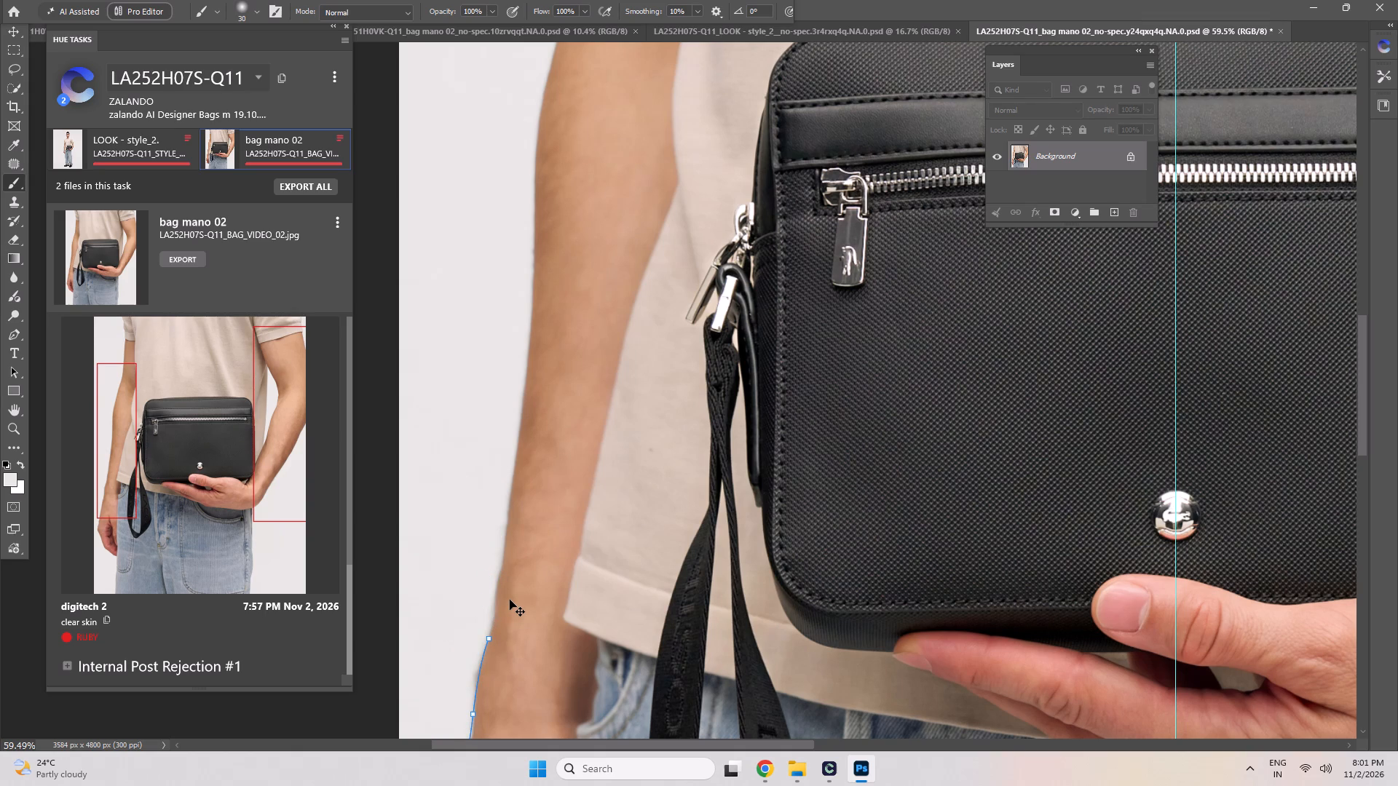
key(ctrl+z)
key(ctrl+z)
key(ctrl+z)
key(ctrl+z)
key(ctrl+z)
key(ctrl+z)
Outline the backdrop along the hanging arm's whole outer edge, from upper forearm to wrist, with a closed Pen path and convert it to a selection.
key(p)
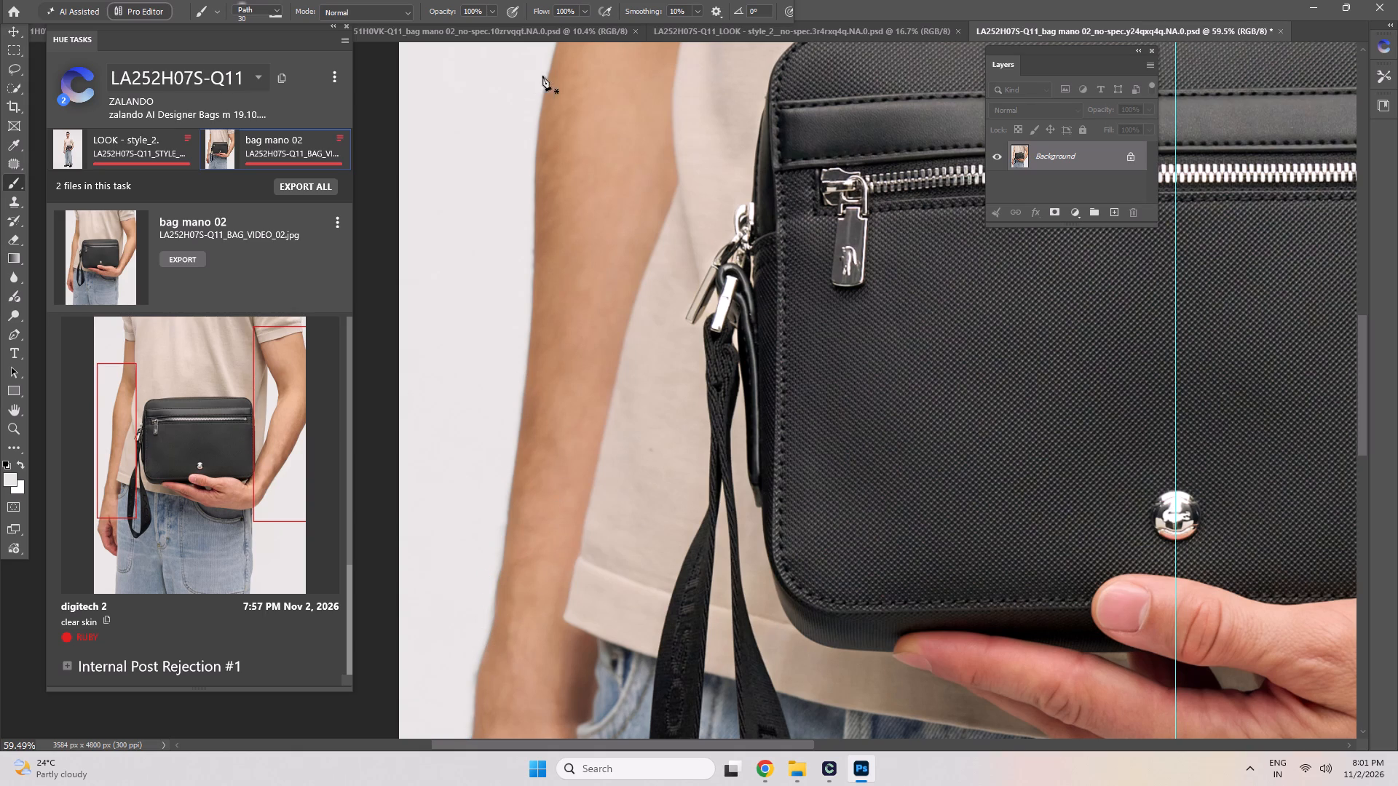
click(548, 77)
drag(537, 191, 534, 285)
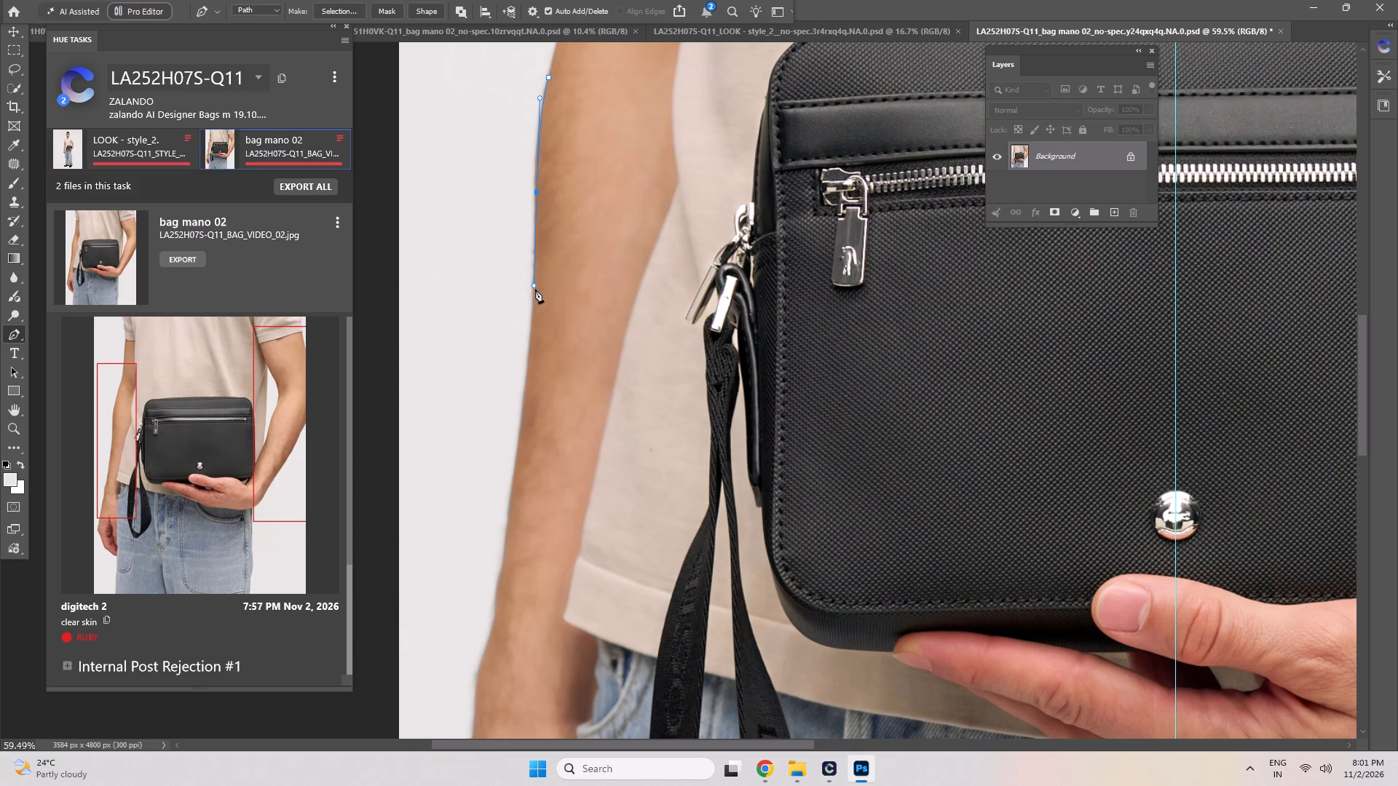
key(Left)
drag(518, 443, 513, 461)
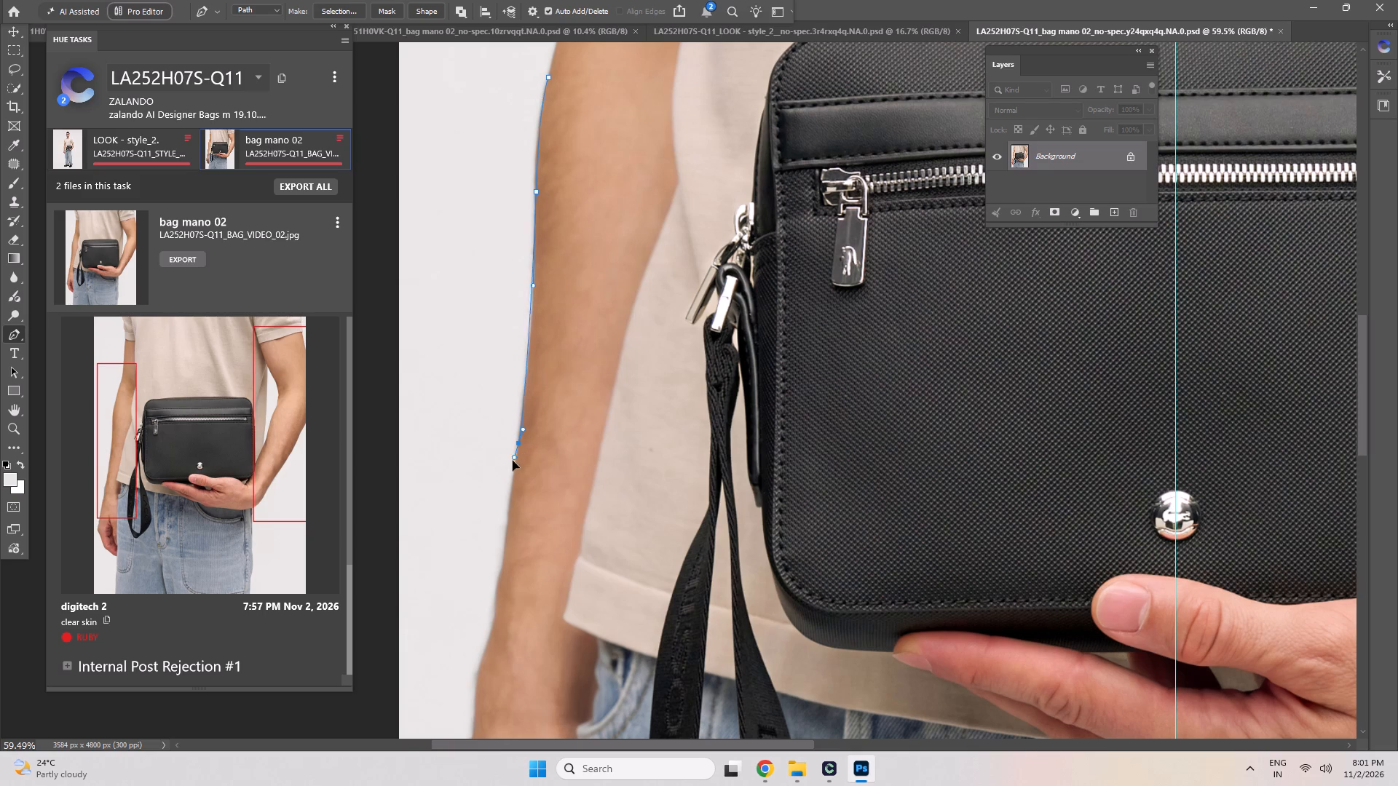
drag(513, 461, 508, 501)
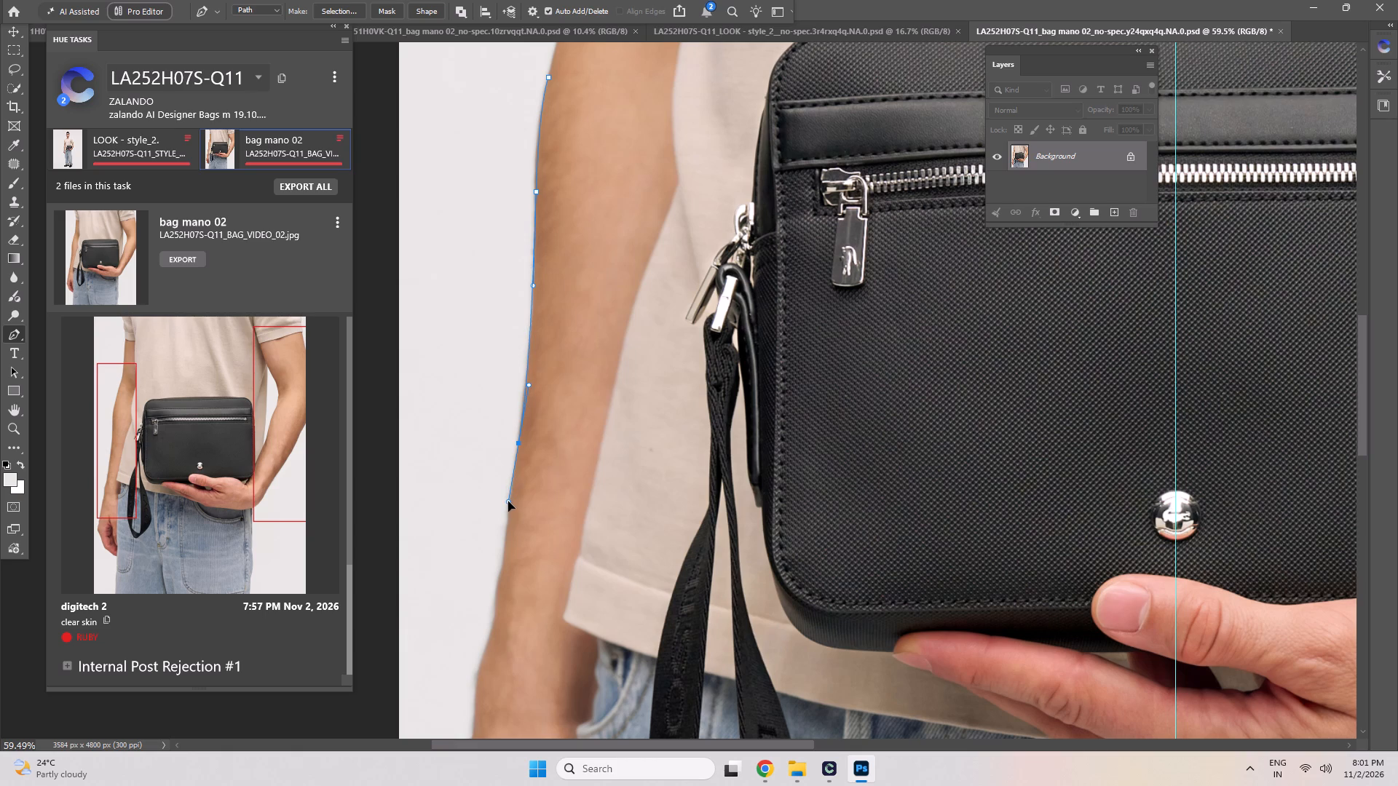
drag(508, 501, 508, 504)
key(space)
key(space)
key(space)
key(space)
drag(523, 551, 575, 420)
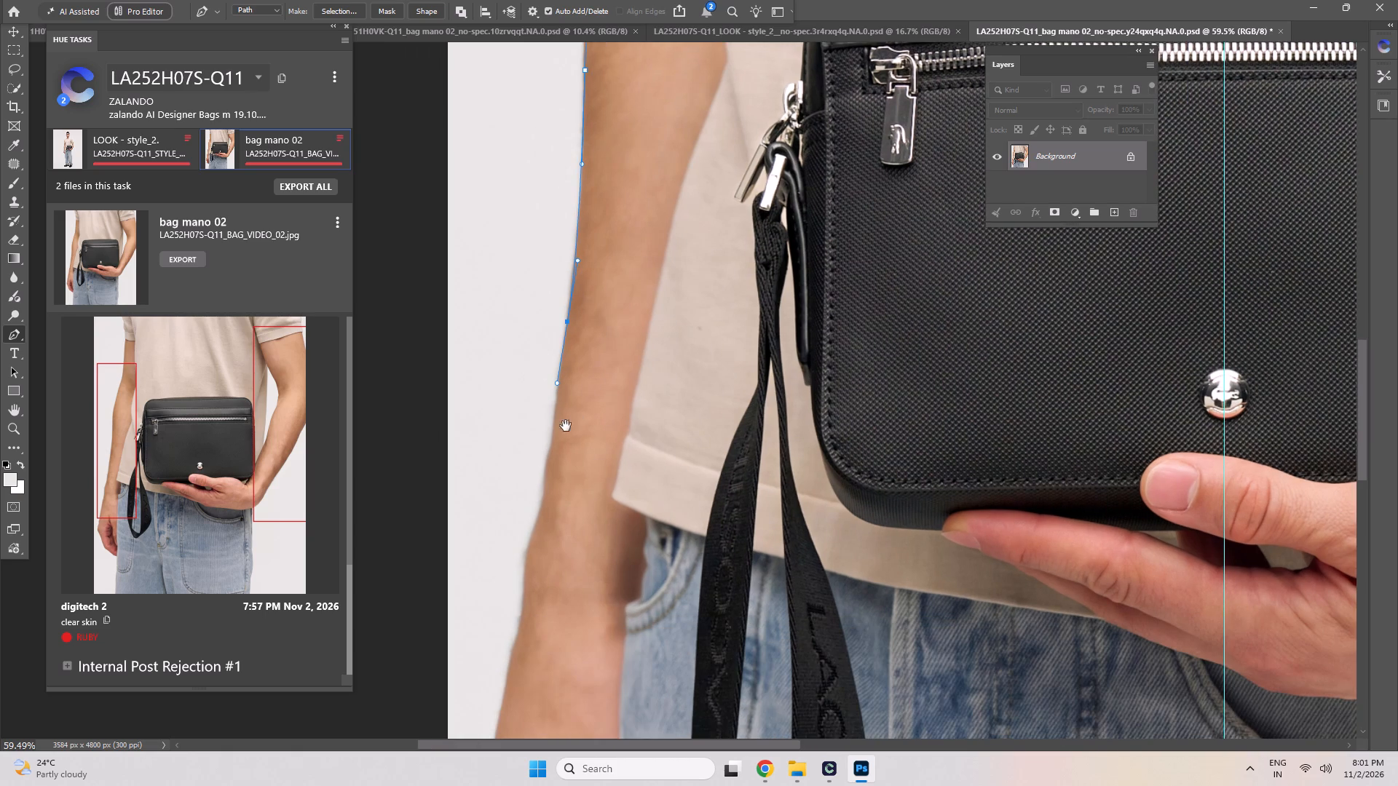
click(555, 437)
drag(547, 478, 547, 497)
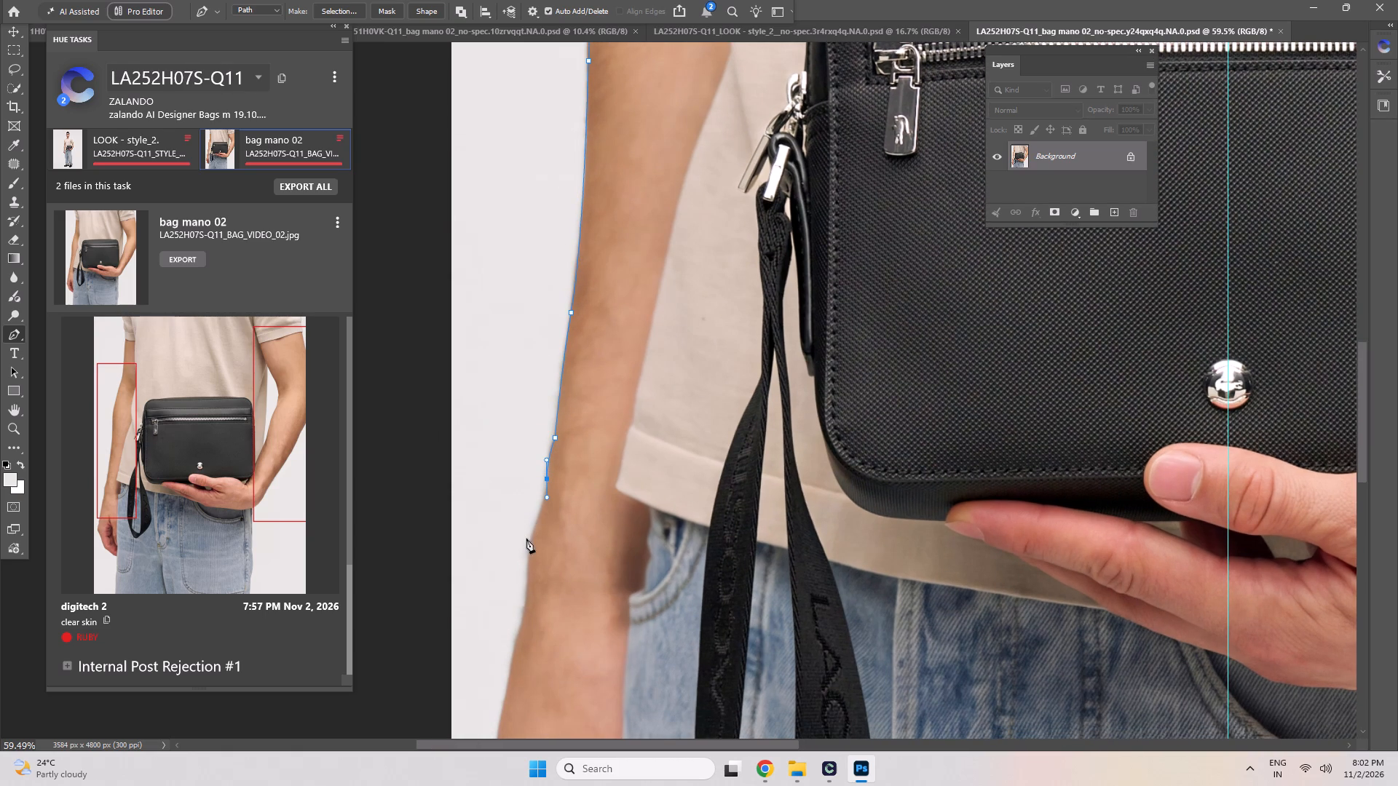
click(529, 544)
key(space)
key(space)
key(space)
key(space)
key(space)
key(space)
key(space)
drag(524, 589, 558, 464)
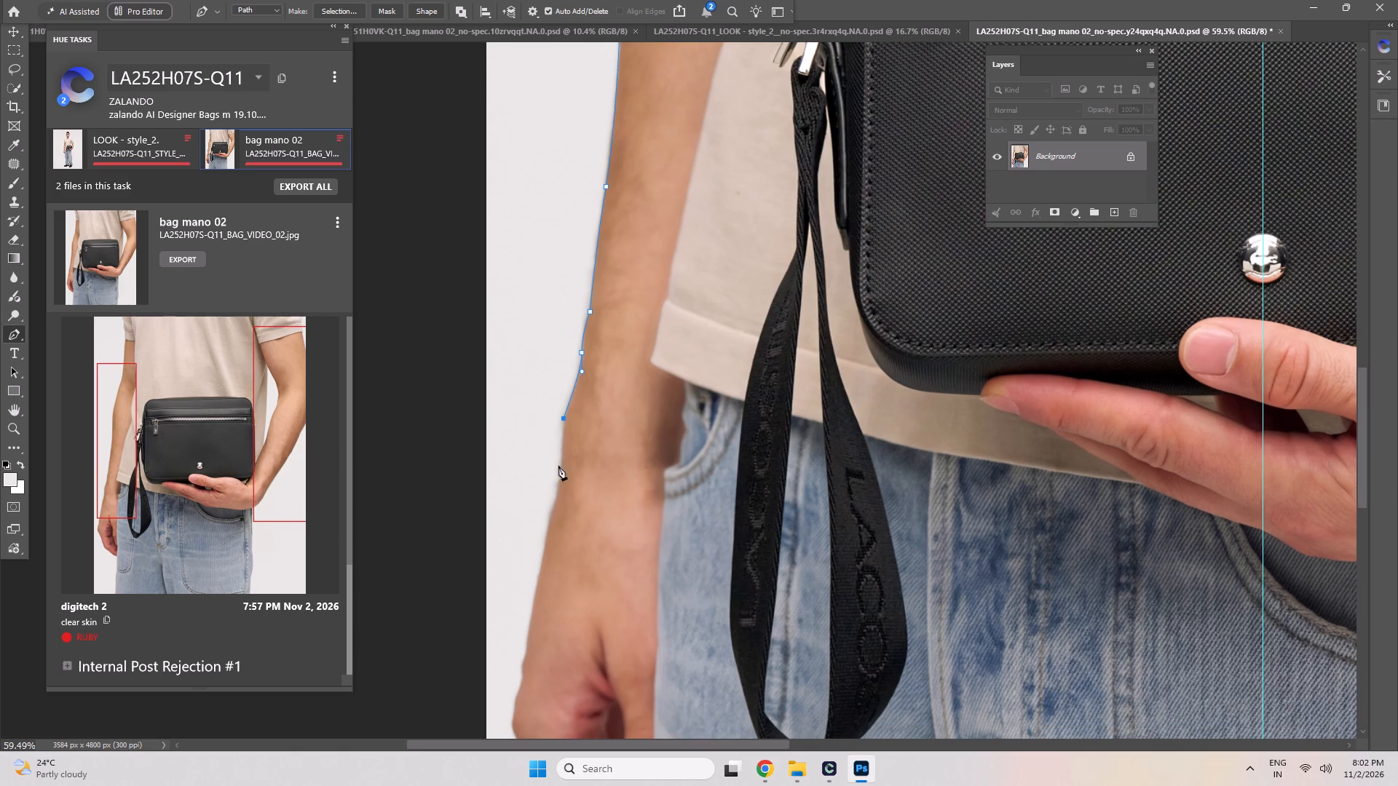
click(561, 477)
drag(548, 532, 544, 550)
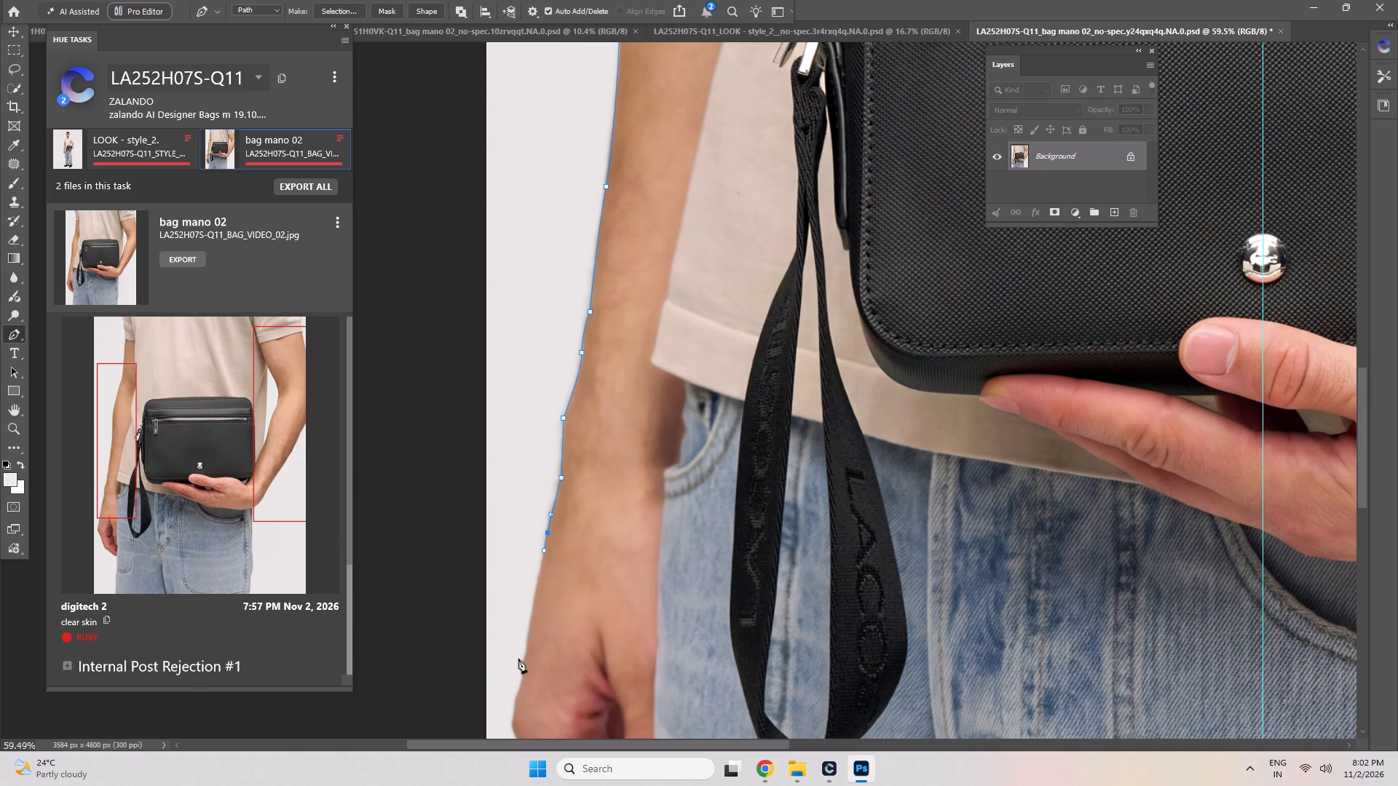
click(526, 656)
drag(513, 635, 514, 624)
drag(511, 563, 518, 518)
drag(524, 375, 529, 344)
drag(532, 262, 533, 215)
drag(536, 176, 542, 148)
key(space)
key(space)
key(space)
key(space)
key(space)
key(space)
key(space)
key(space)
drag(543, 90, 500, 357)
drag(496, 257, 507, 220)
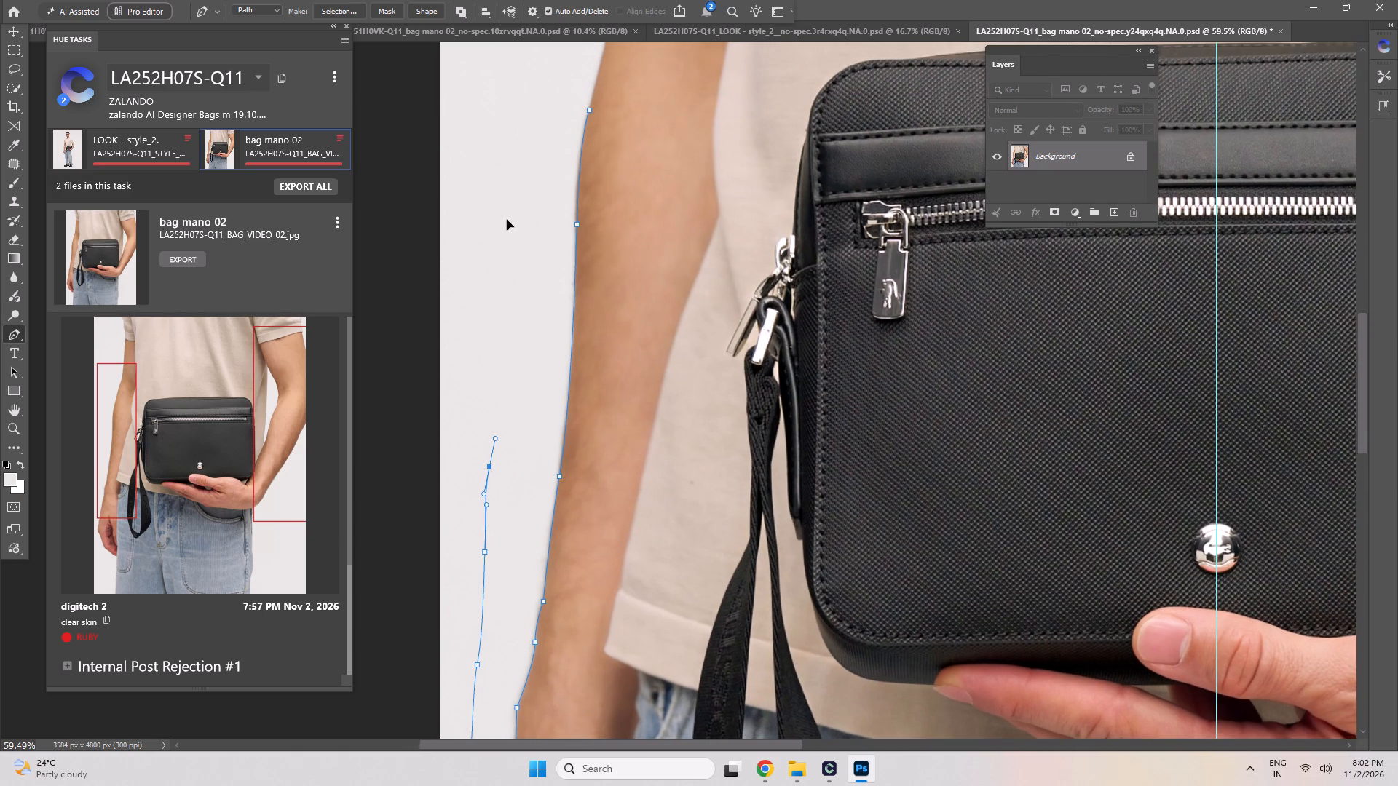
drag(507, 220, 500, 239)
drag(513, 186, 519, 167)
click(588, 110)
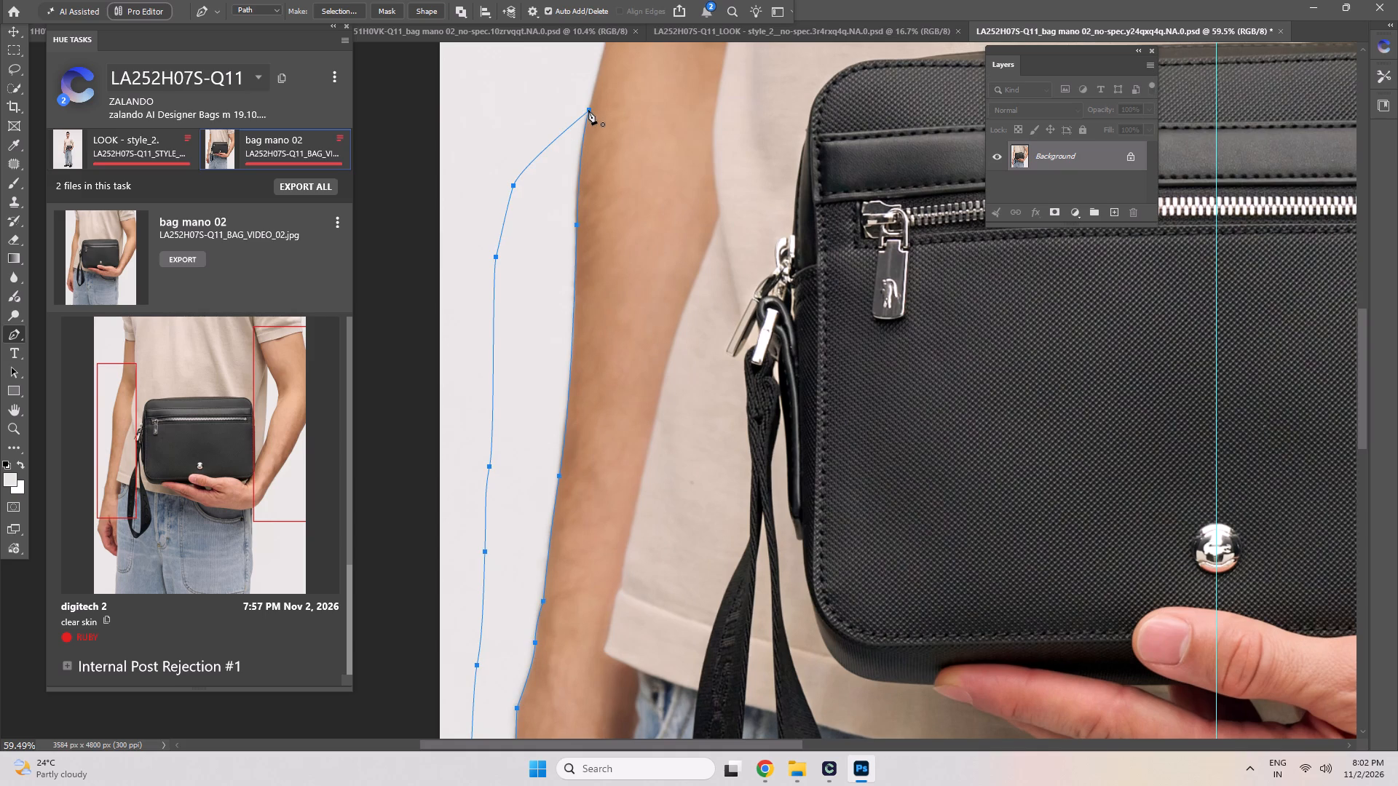
key(ctrl+Return)
Paint sampled backdrop colour with a 90 px brush inside the selection along the outer edge of the hanging upper forearm.
key(b)
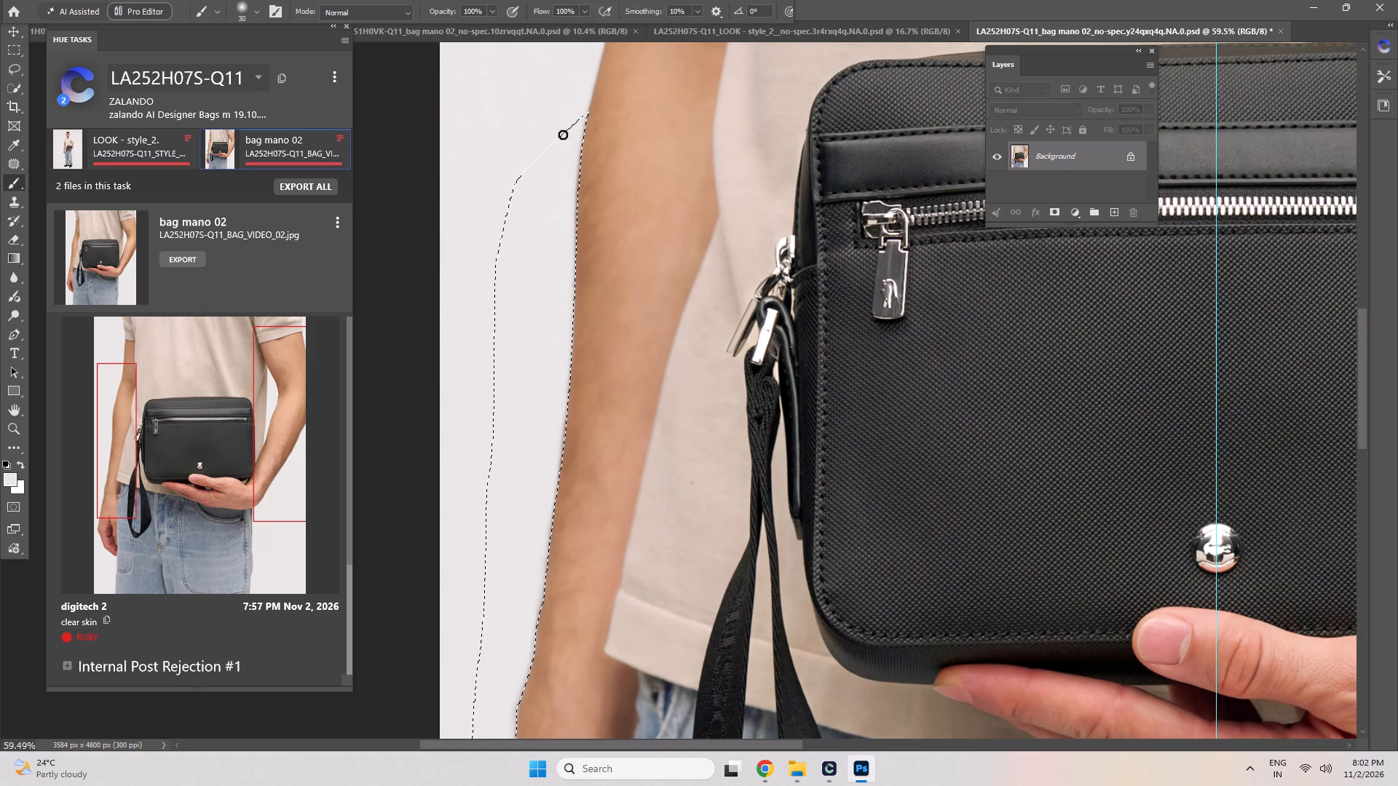
alt+click(521, 121)
scroll(566, 138, up, 2)
key(bracketright)
key(bracketright)
key(bracketright)
key(bracketright)
key(bracketright)
key(bracketright)
key(bracketright)
key(bracketright)
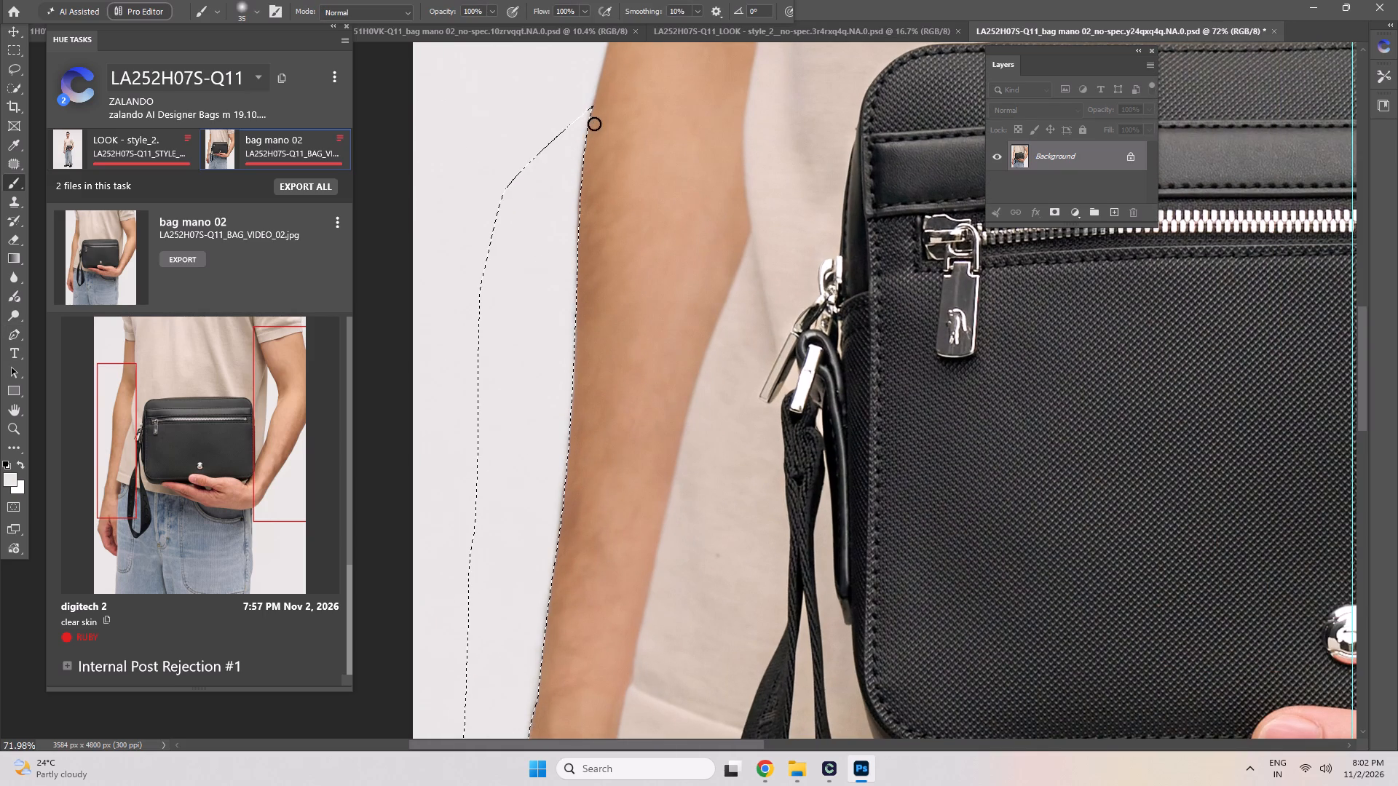
drag(593, 111, 594, 246)
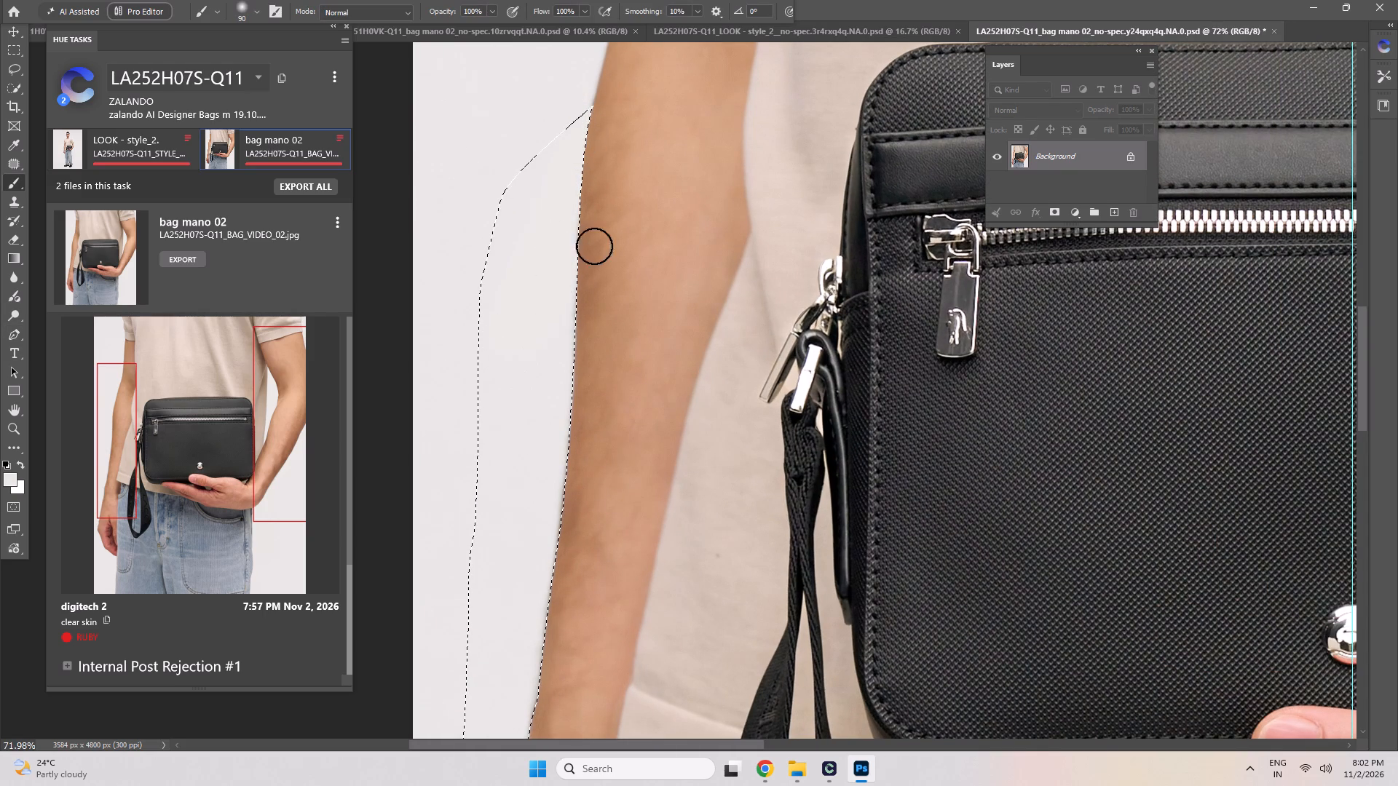
drag(594, 246, 564, 478)
drag(571, 484, 499, 643)
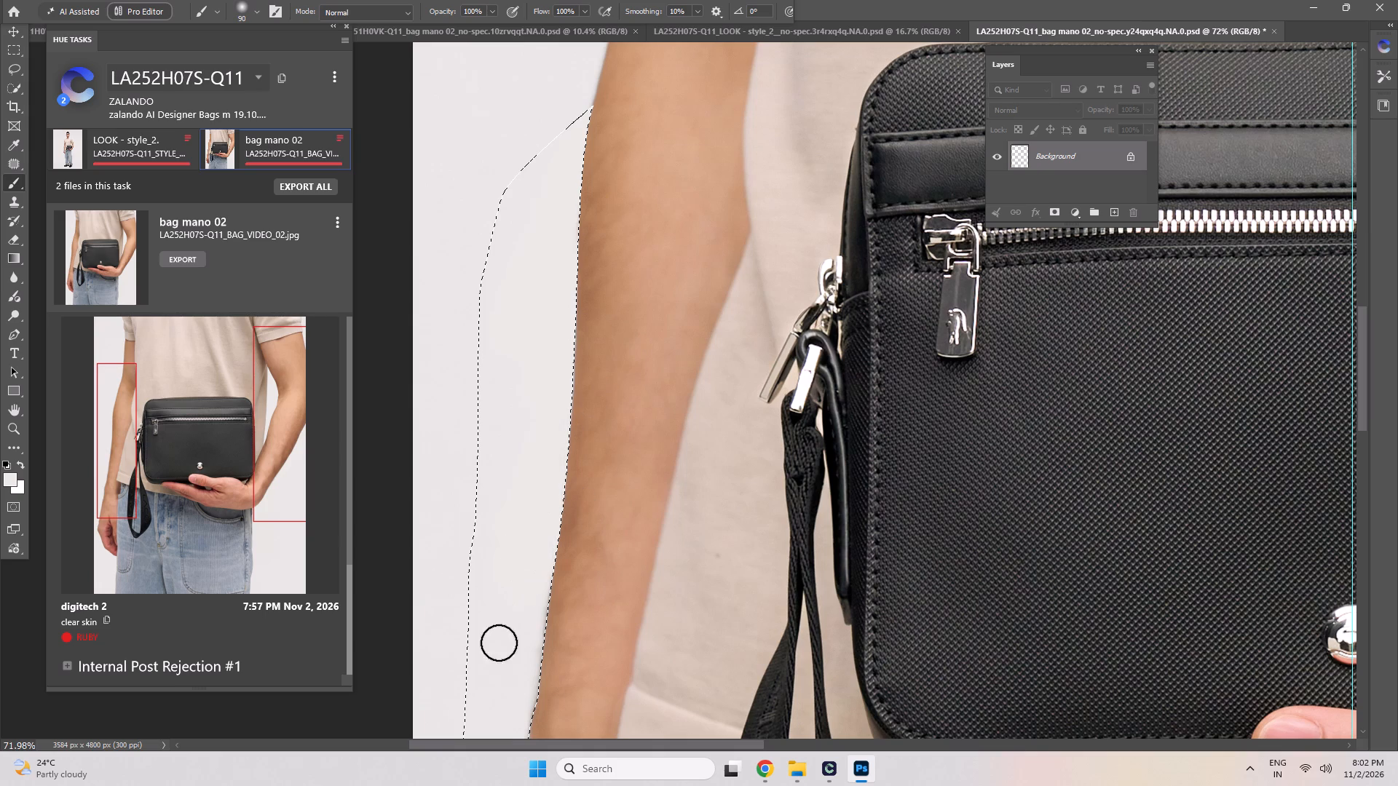
drag(499, 643, 490, 654)
Continue painting backdrop colour inside the selection along the lower forearm and wrist edge, and deselect.
key(space)
key(space)
key(space)
key(space)
key(space)
key(space)
key(space)
key(space)
key(space)
drag(526, 655, 601, 456)
drag(605, 468, 552, 691)
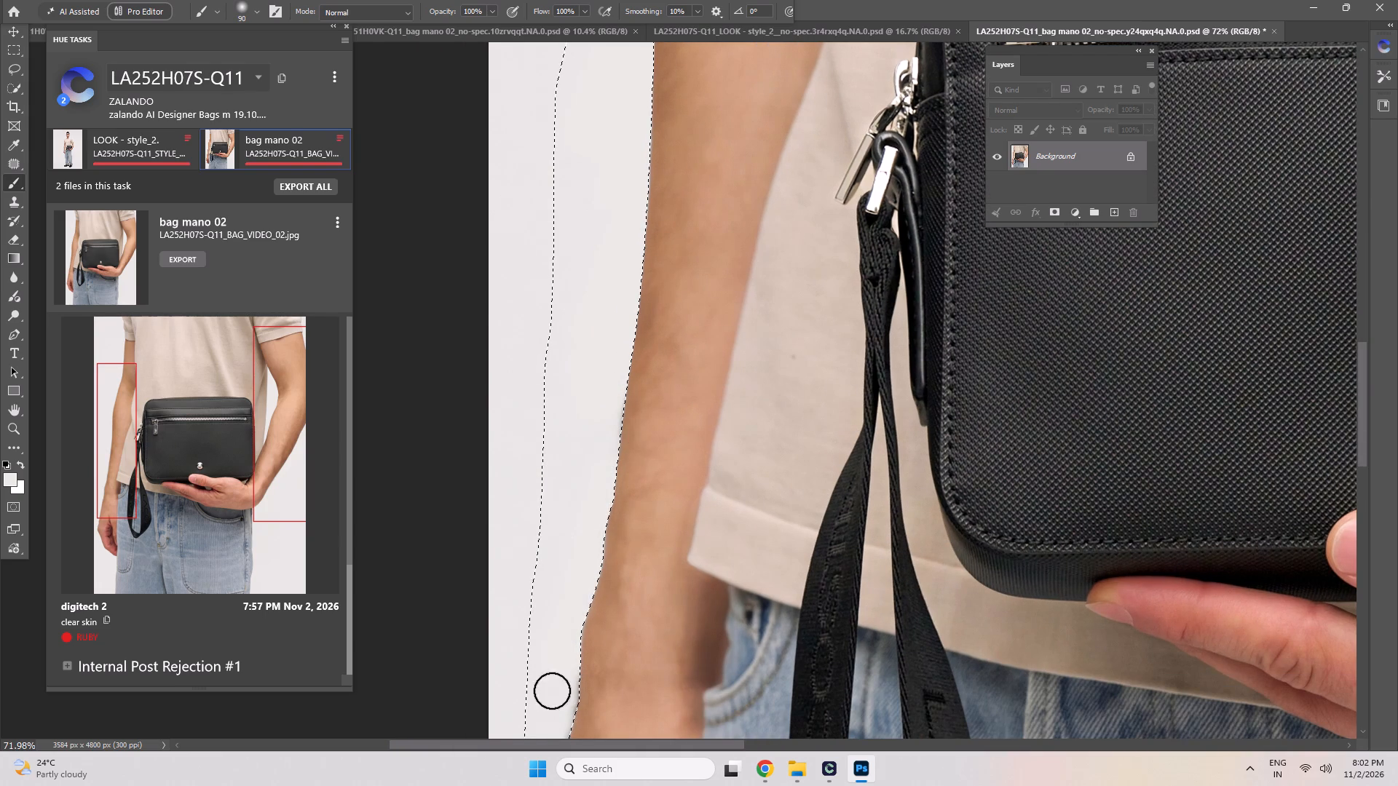
drag(552, 691, 595, 611)
drag(599, 599, 540, 739)
key(space)
key(space)
key(space)
key(space)
key(space)
key(space)
drag(572, 654, 597, 515)
drag(579, 611, 577, 619)
drag(585, 590, 544, 751)
key(space)
key(space)
key(space)
key(space)
key(space)
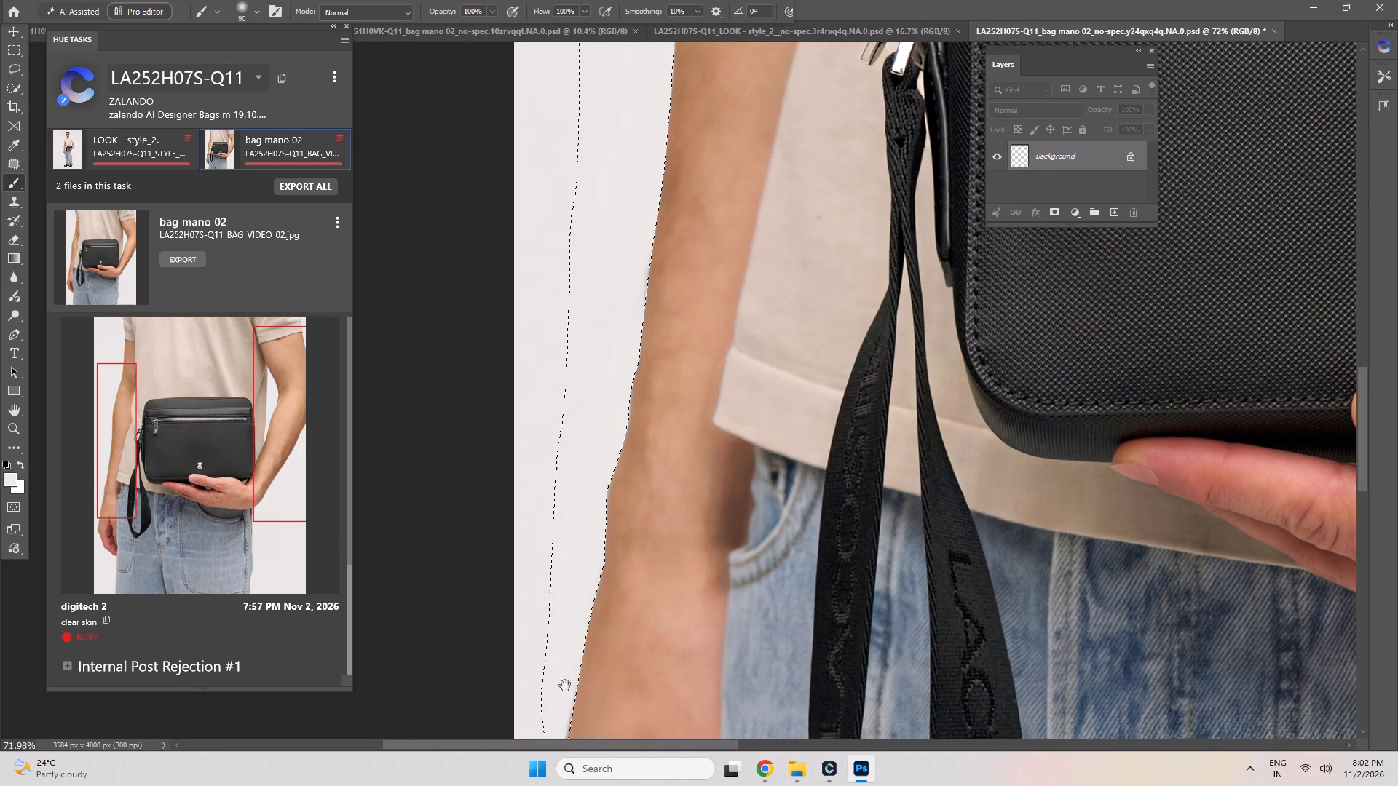
drag(570, 670, 600, 540)
drag(591, 592, 587, 636)
drag(606, 592, 525, 785)
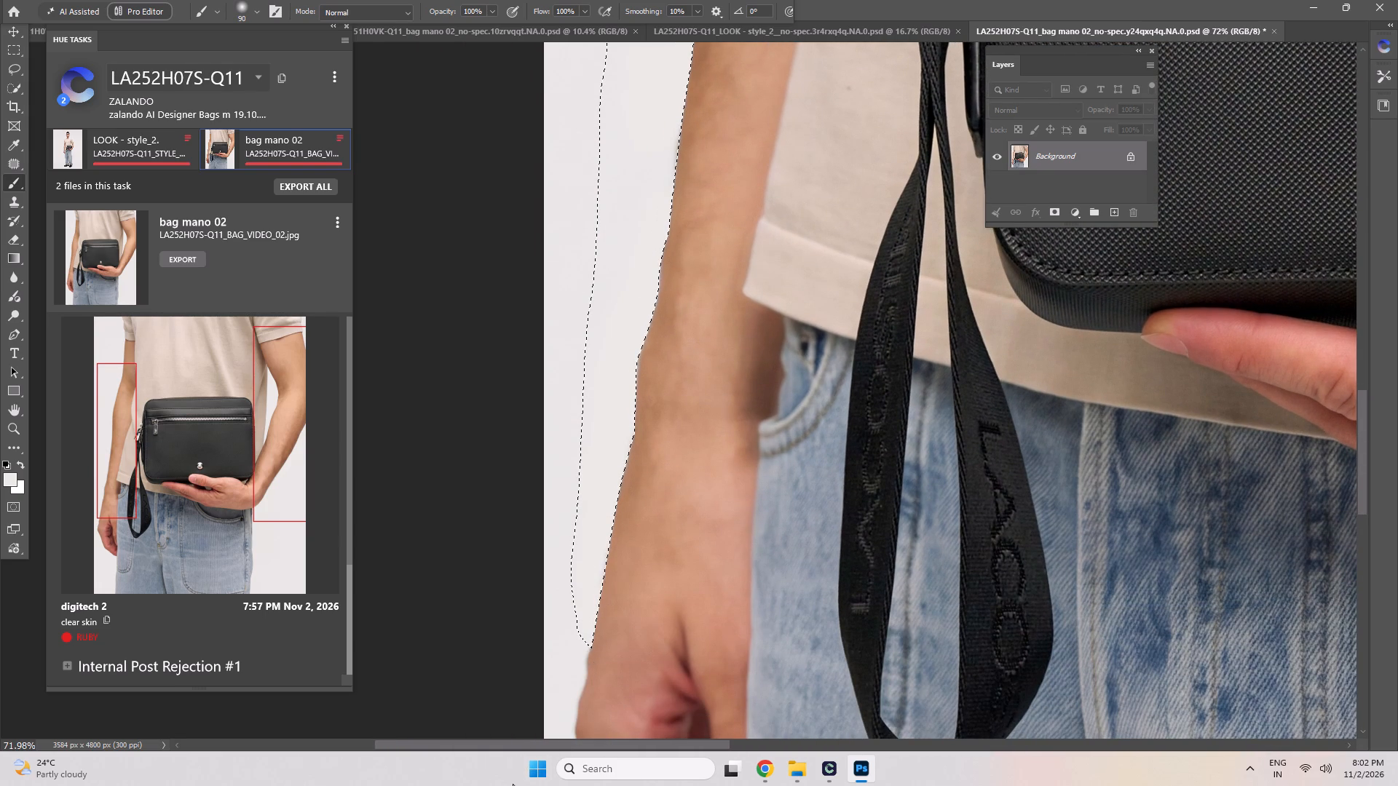
key(ctrl+d)
scroll(520, 703, down, 1)
key(ctrl+z)
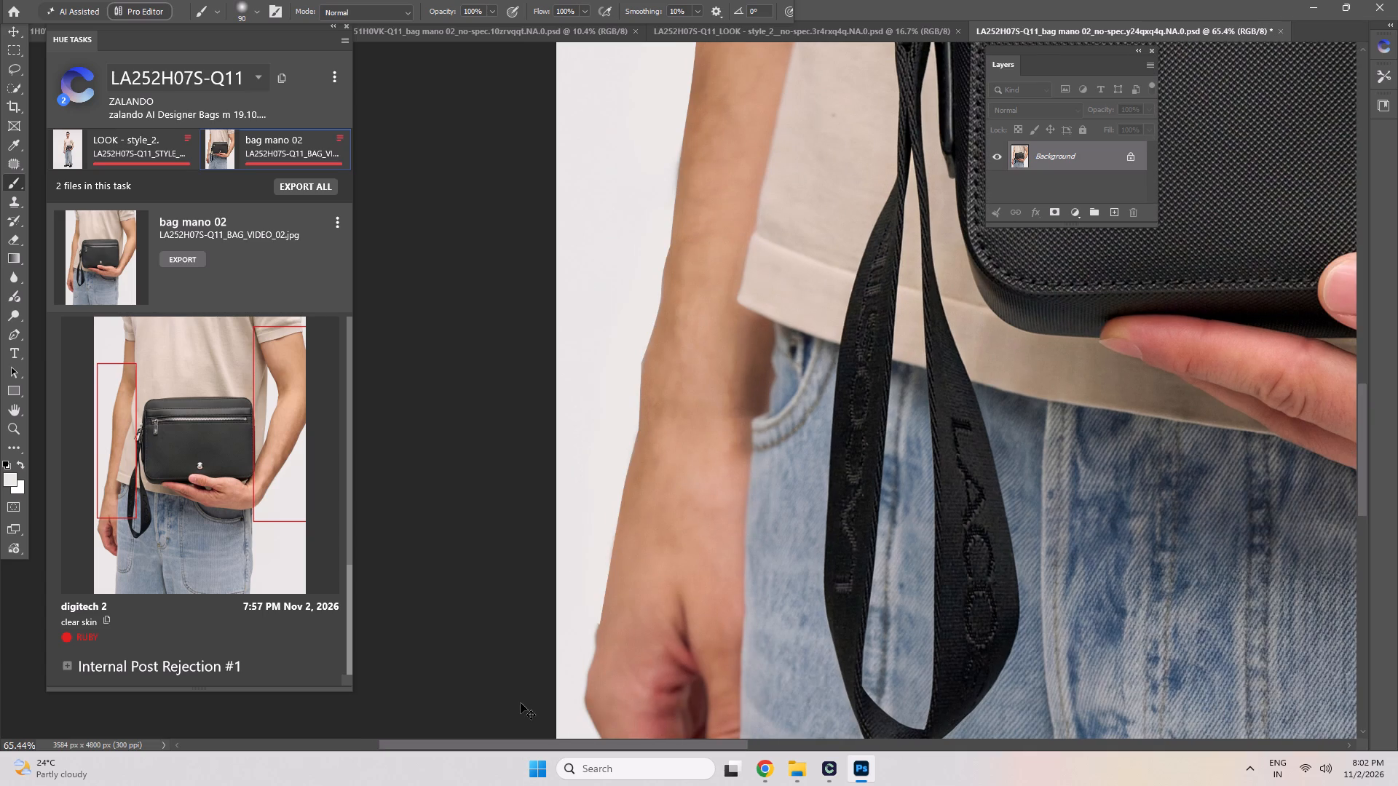
key(ctrl+z)
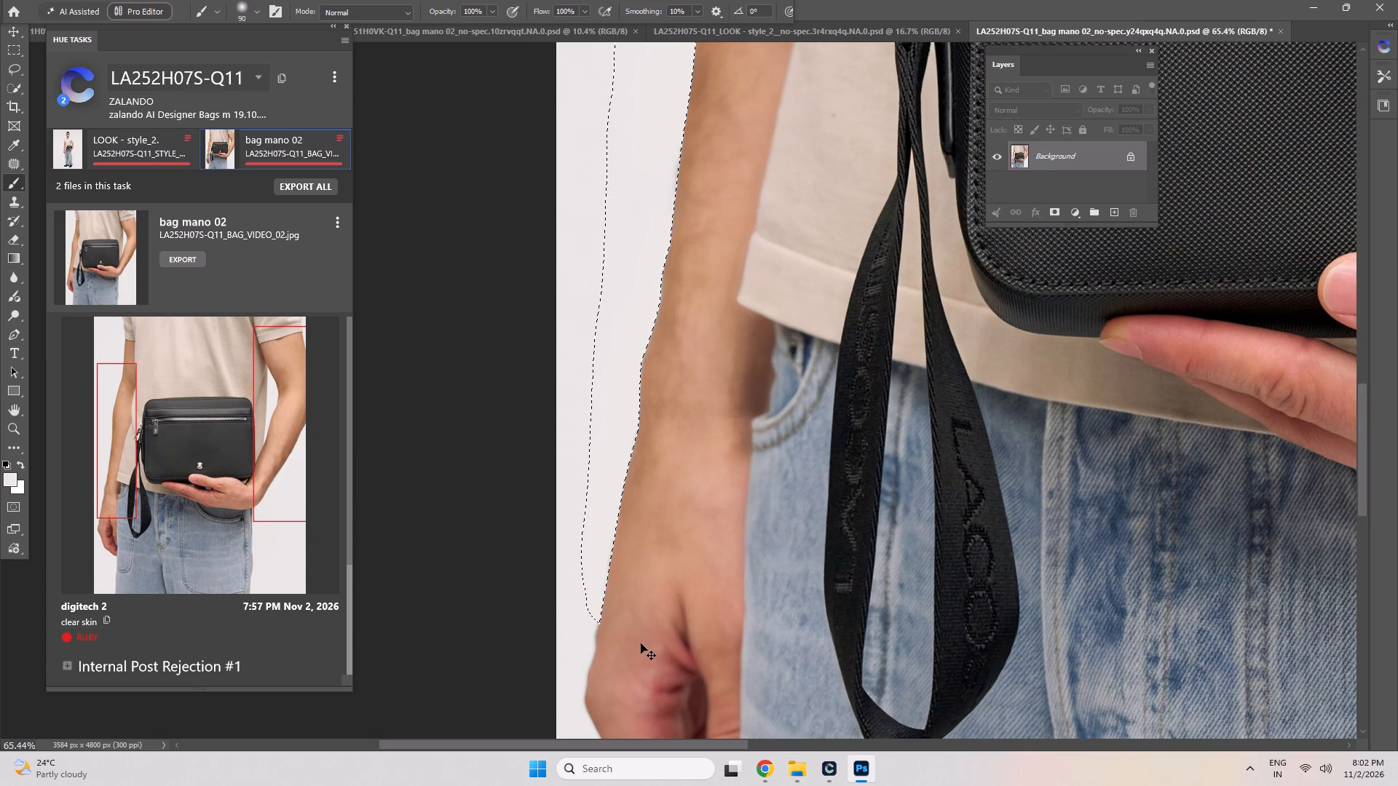
key(ctrl+d)
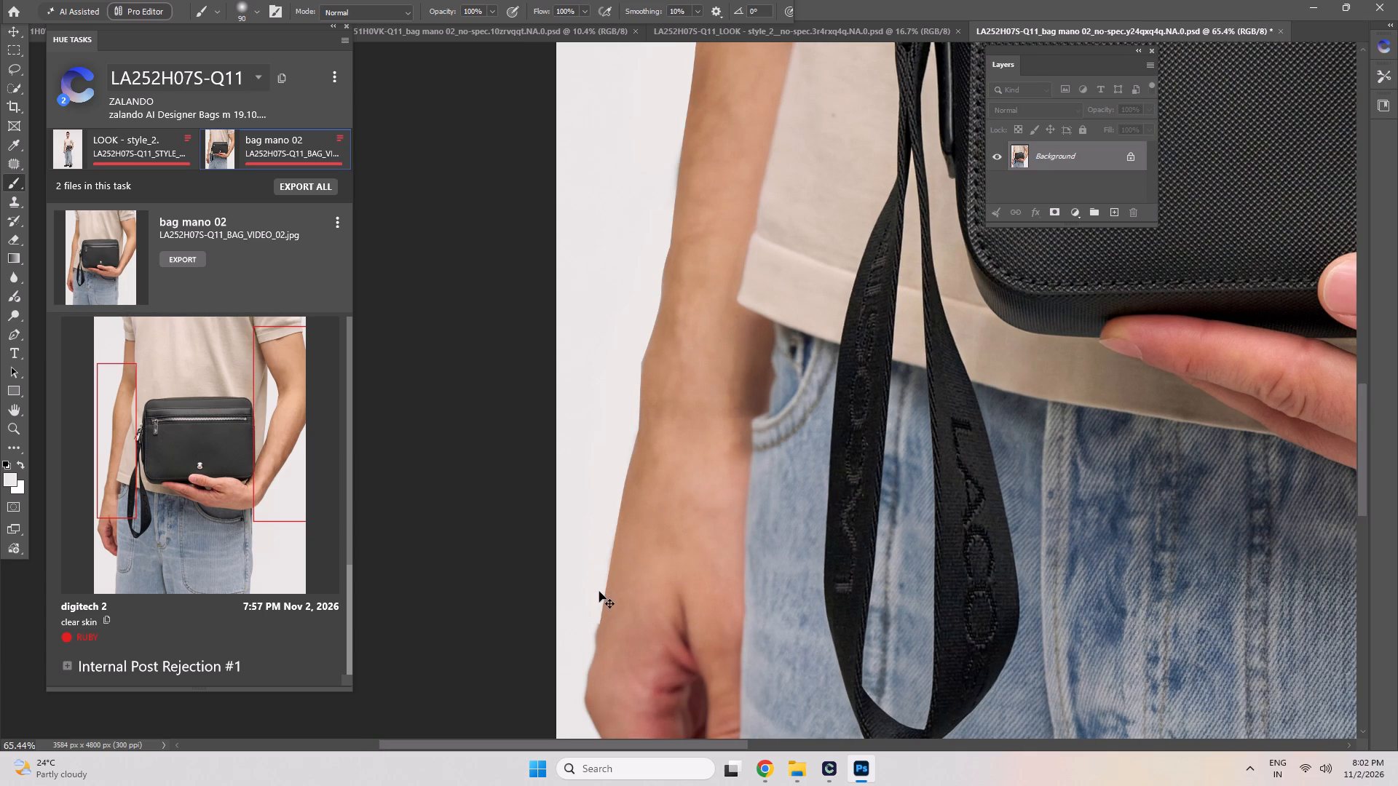
Paint out the small edge bump where the wrist meets the hanging hand, using a 15 px brush.
key(space)
key(space)
key(space)
key(space)
key(space)
key(space)
key(space)
key(space)
key(space)
key(space)
key(space)
key(space)
key(space)
key(space)
key(space)
key(space)
key(space)
key(space)
key(space)
key(space)
scroll(610, 606, down, 4)
scroll(608, 624, up, 3)
scroll(608, 616, down, 3)
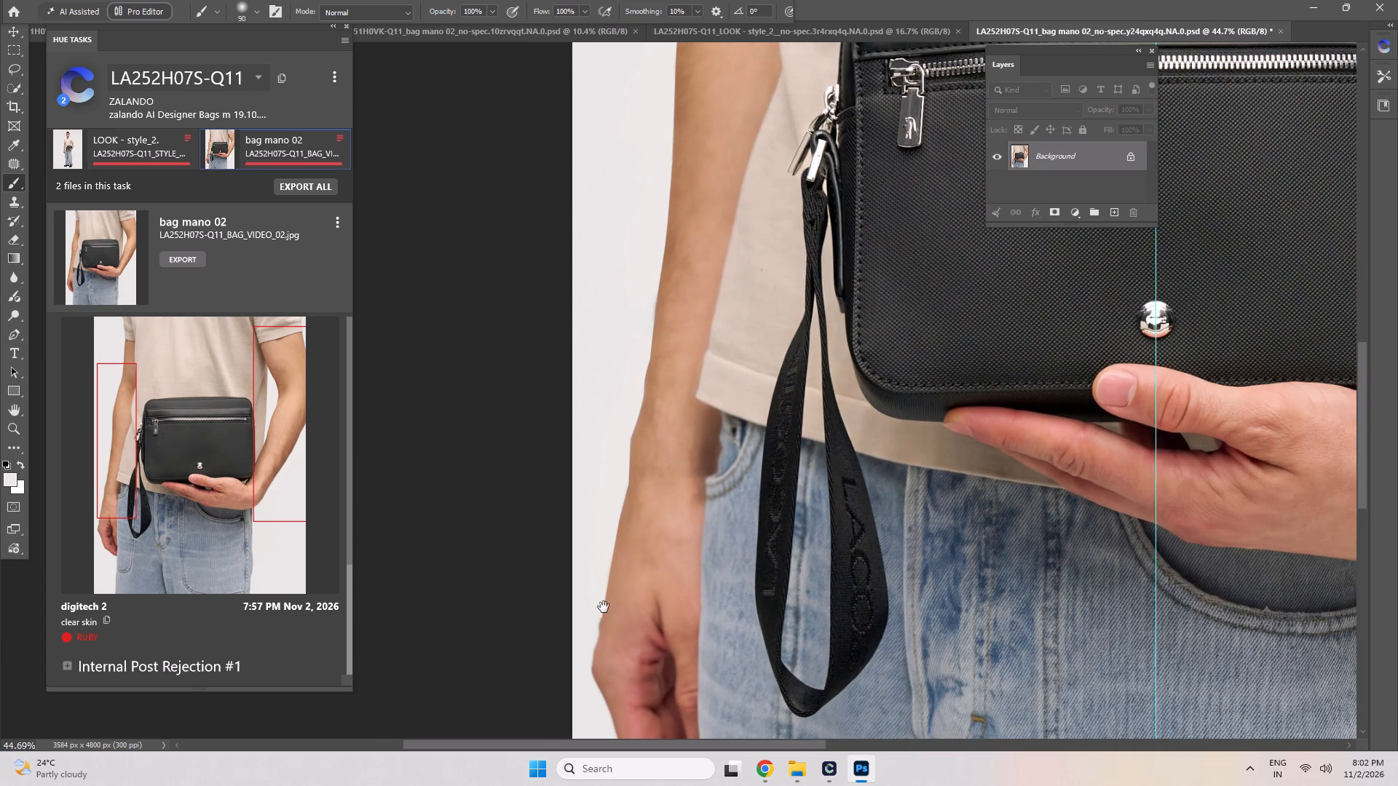
scroll(586, 616, up, 17)
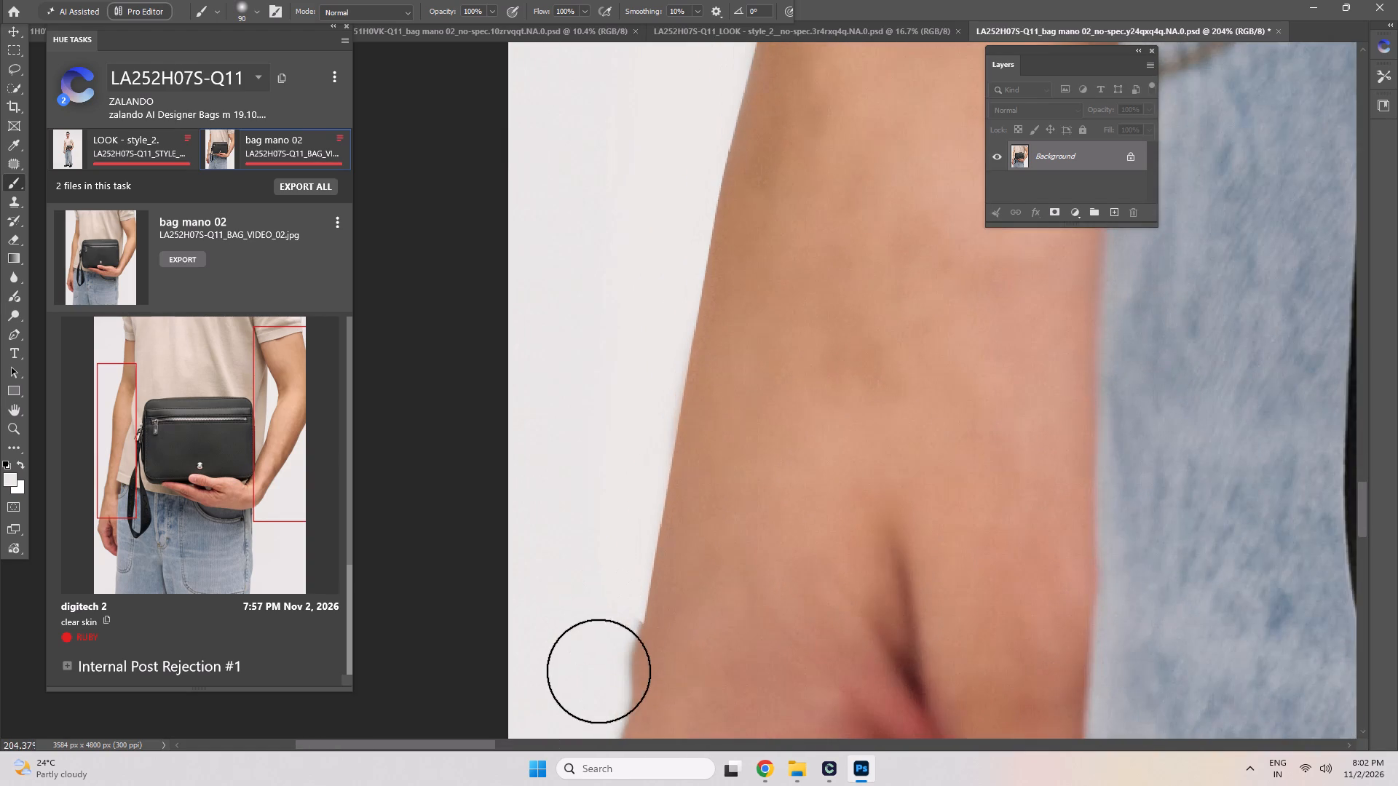
key(bracketleft)
key(bracketleft)
key(bracketleft)
key(bracketleft)
key(bracketleft)
key(bracketleft)
key(bracketleft)
key(bracketleft)
key(bracketleft)
key(bracketleft)
key(bracketleft)
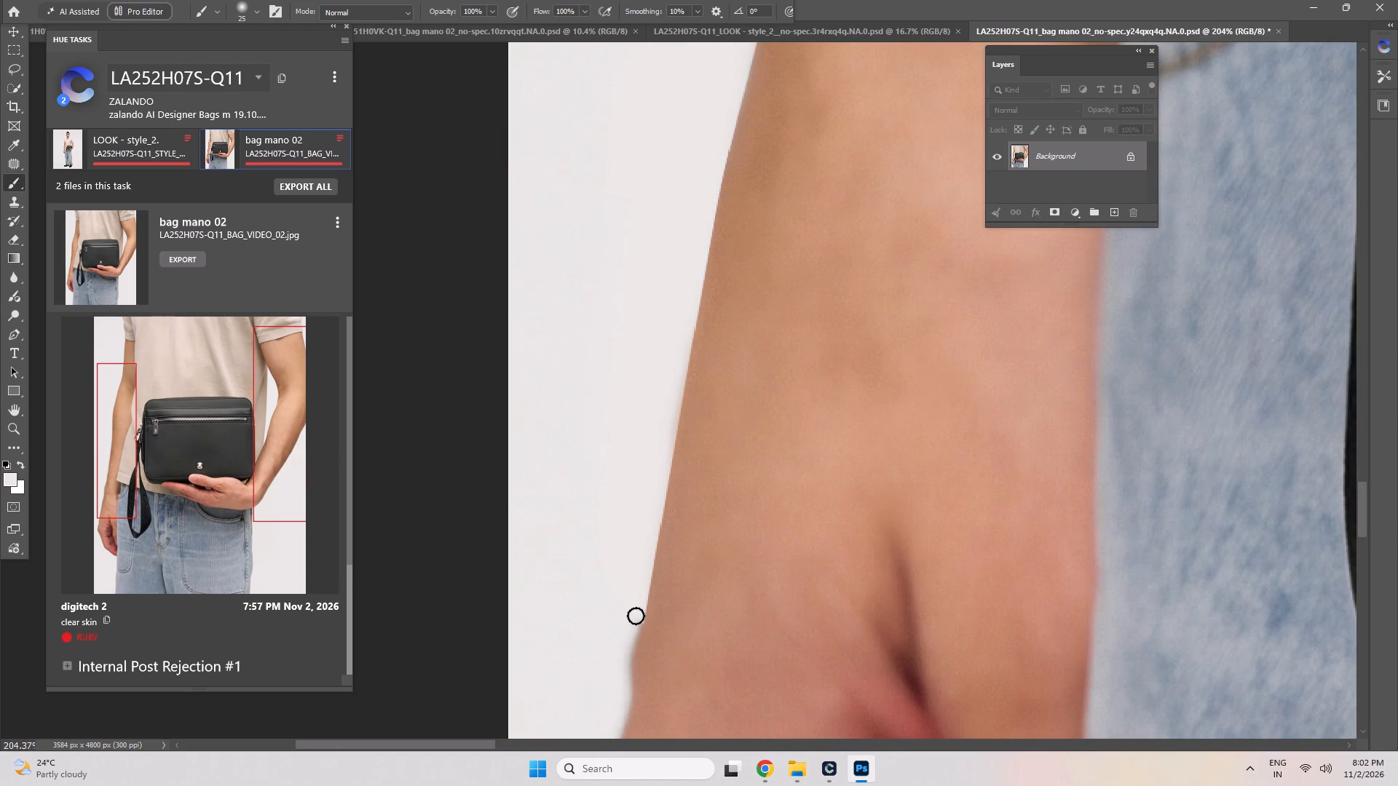
drag(636, 619, 617, 704)
scroll(711, 682, down, 2)
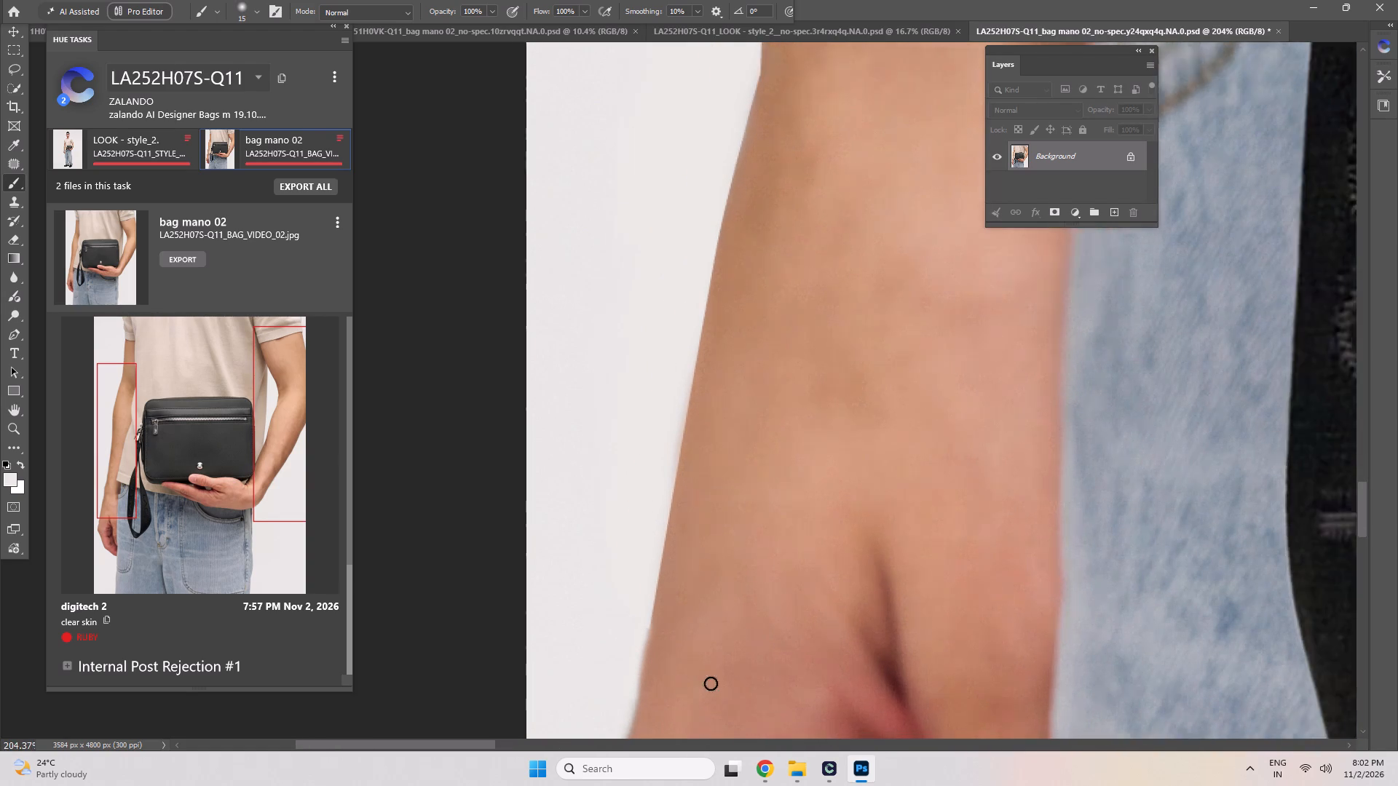
Examine the whole bag mano 02 image for remaining flaws around both arms.
scroll(711, 683, down, 20)
key(space)
key(space)
key(space)
key(space)
key(space)
key(space)
key(space)
key(space)
key(space)
key(space)
key(space)
key(space)
key(space)
key(space)
key(space)
key(space)
key(space)
key(space)
key(space)
key(space)
drag(1143, 553, 874, 464)
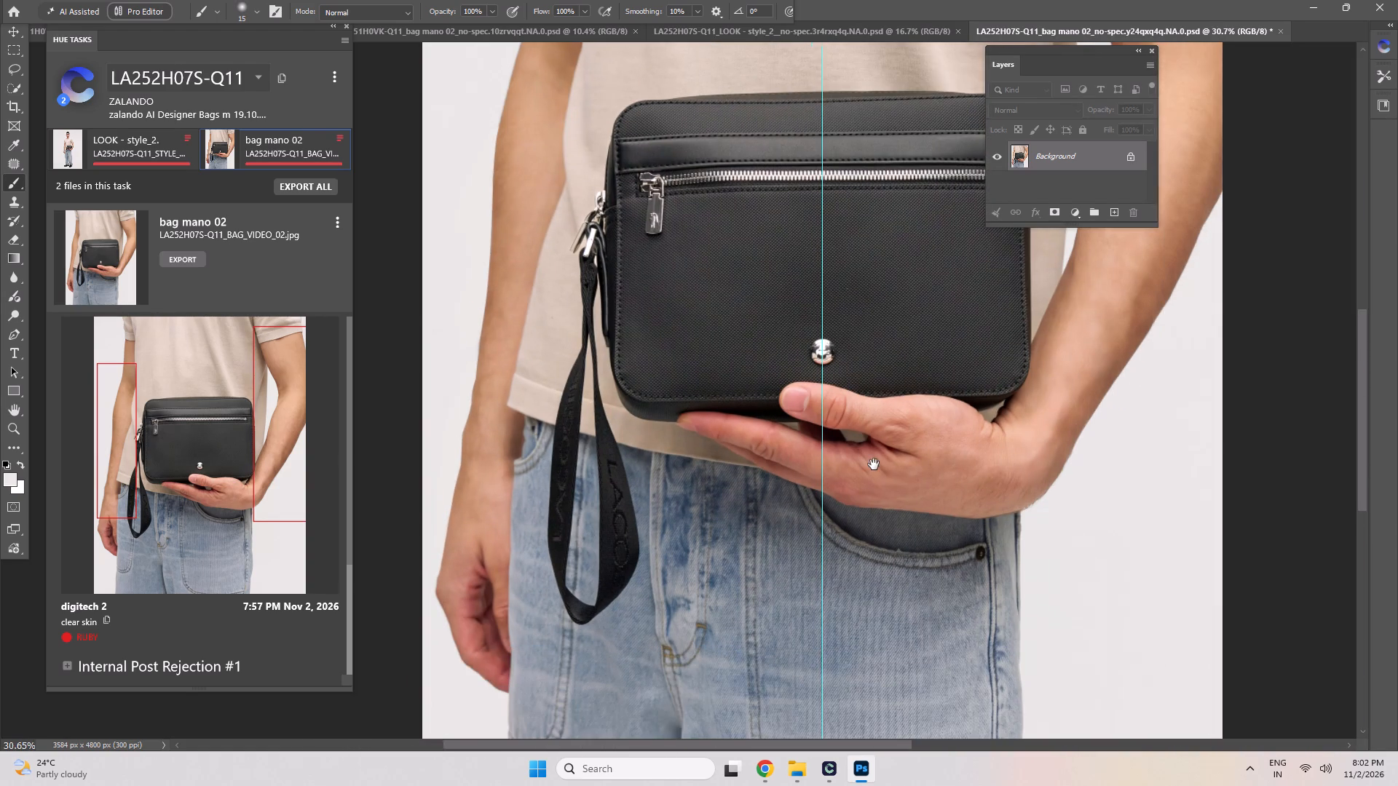
scroll(906, 490, down, 8)
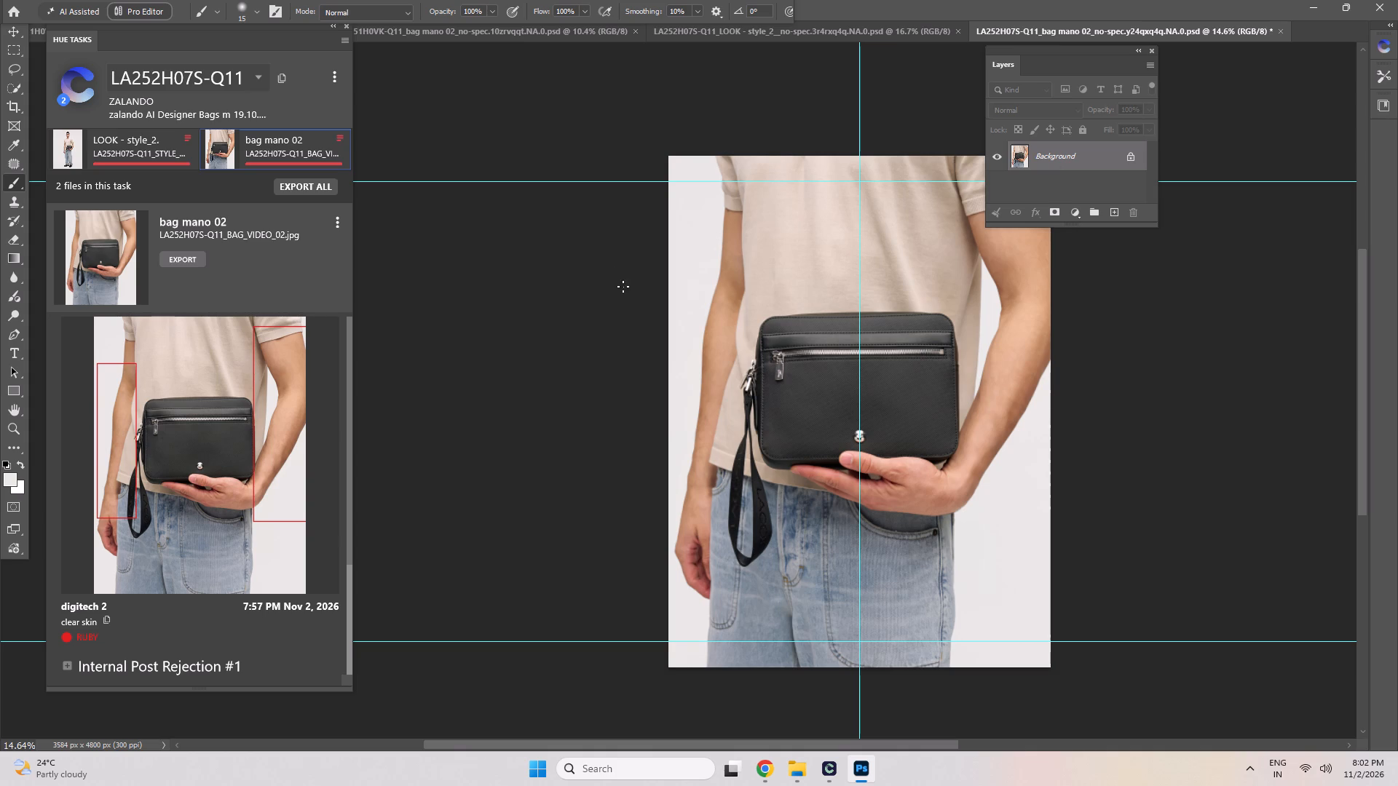
Switch to the LOOK - style_2. image of the LA252H07S-Q11 task and bring up its latest rejection note.
click(151, 142)
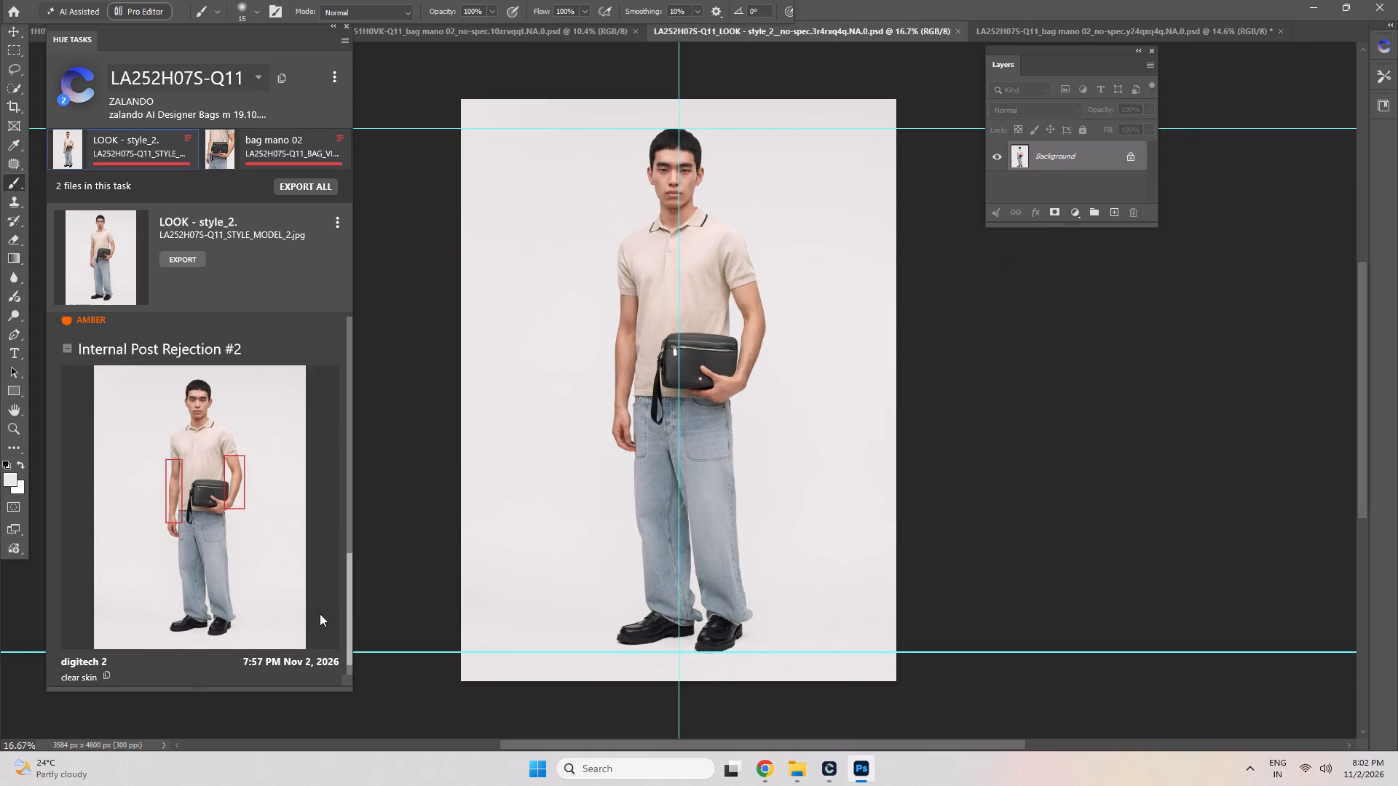
drag(347, 598, 360, 652)
Select the skin of both arms with the Quick Selection tool and copy it to a new layer.
key(space)
key(space)
key(space)
key(space)
key(space)
key(space)
key(space)
key(space)
key(space)
key(space)
key(space)
key(space)
key(space)
key(space)
key(space)
key(space)
key(space)
key(space)
key(space)
key(space)
scroll(612, 421, up, 8)
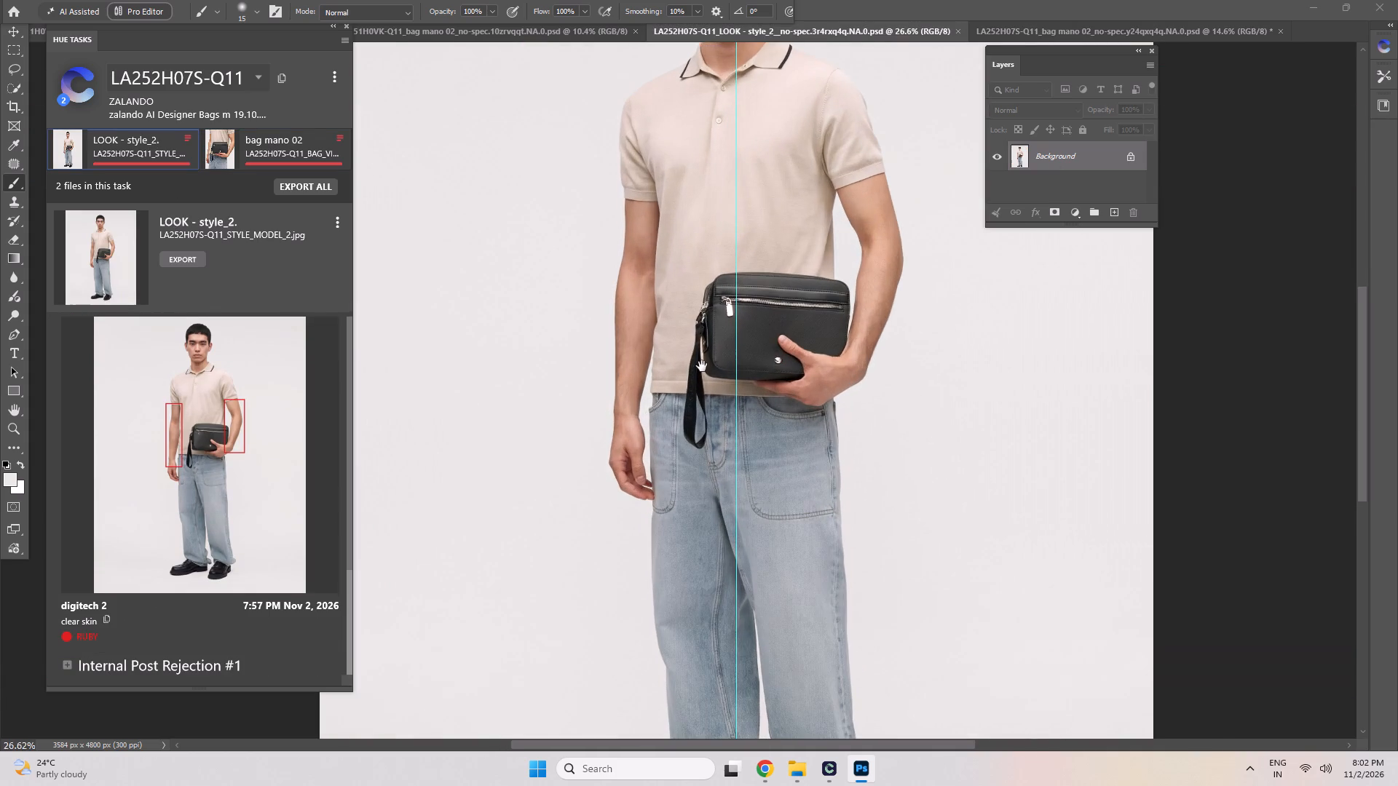
scroll(640, 333, up, 4)
drag(630, 392, 580, 555)
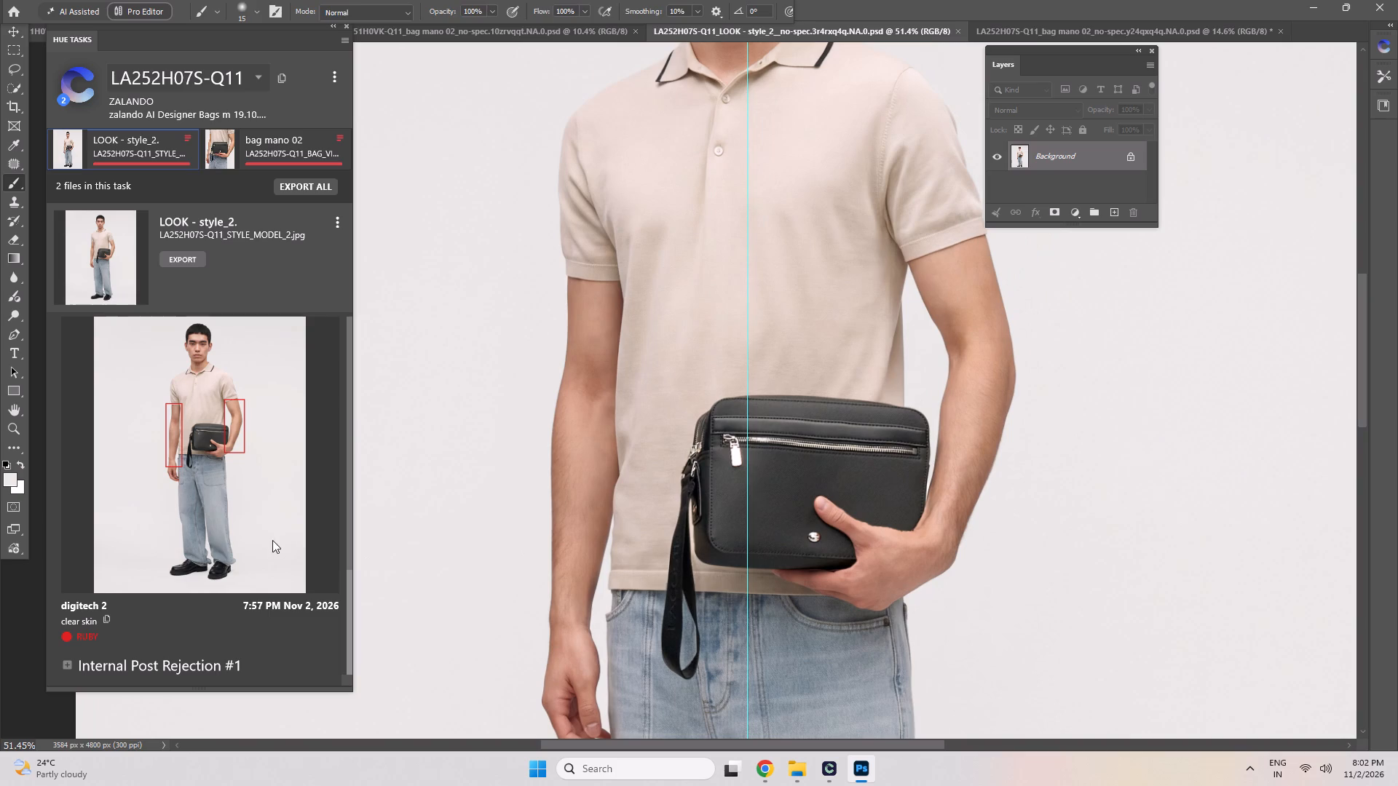
key(w)
drag(595, 314, 595, 365)
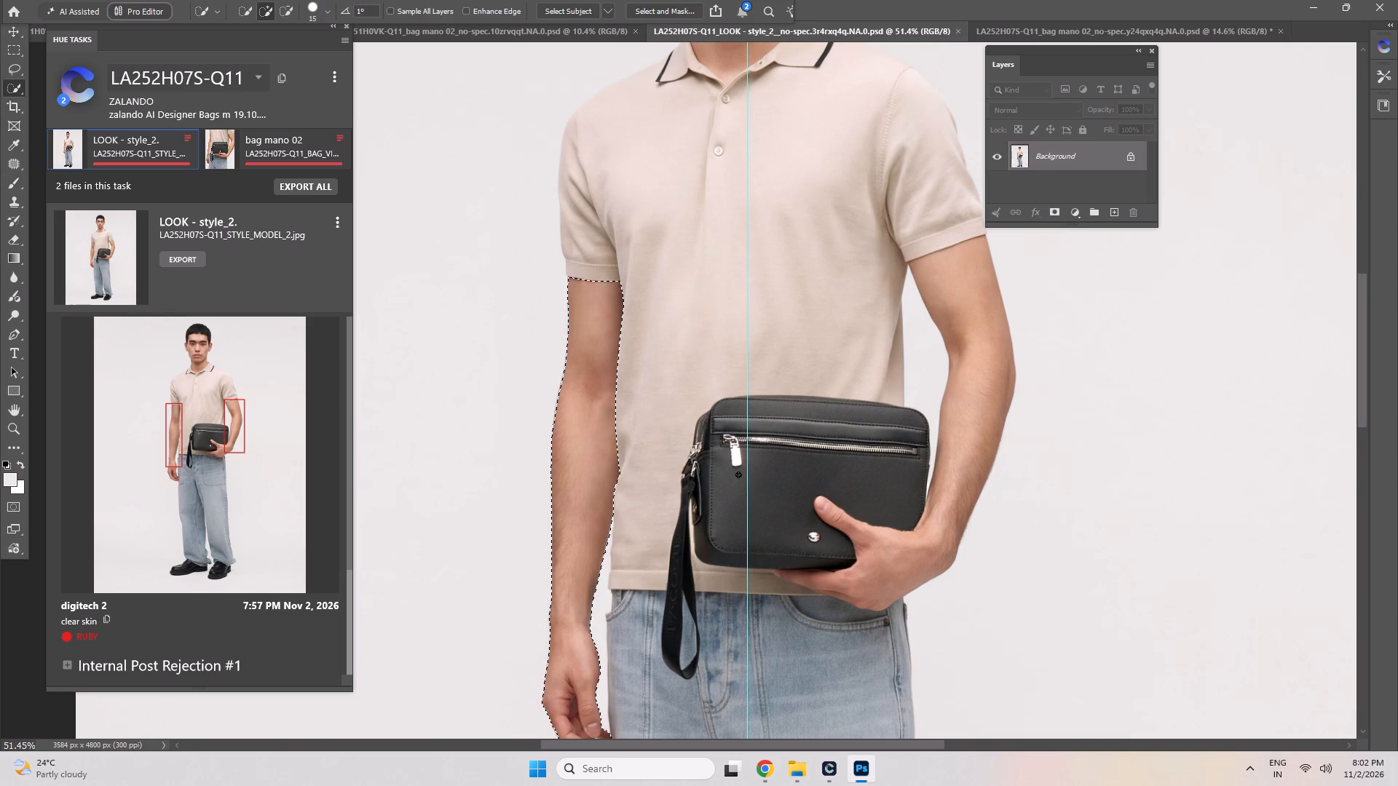
drag(952, 295, 959, 305)
drag(933, 533, 918, 563)
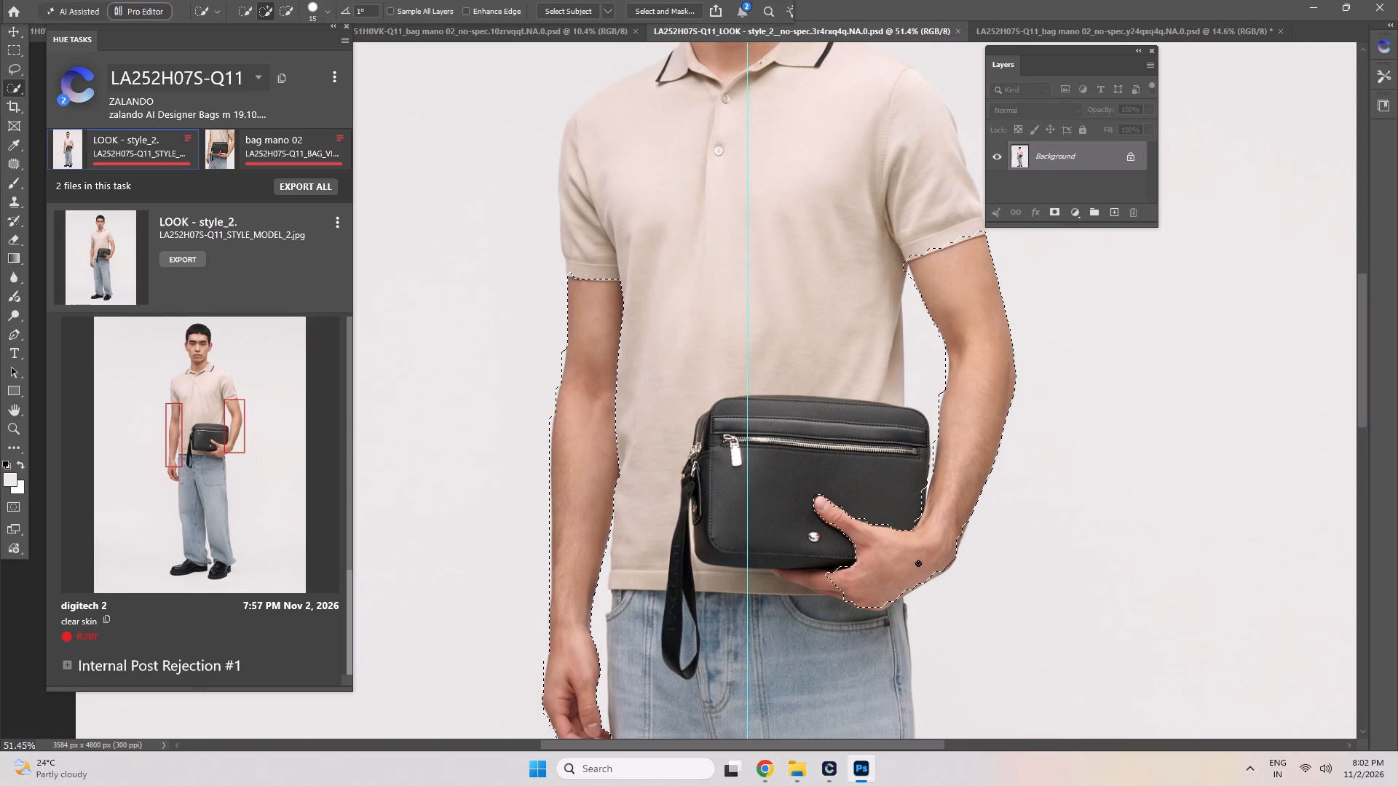
drag(918, 563, 915, 566)
key(ctrl+j)
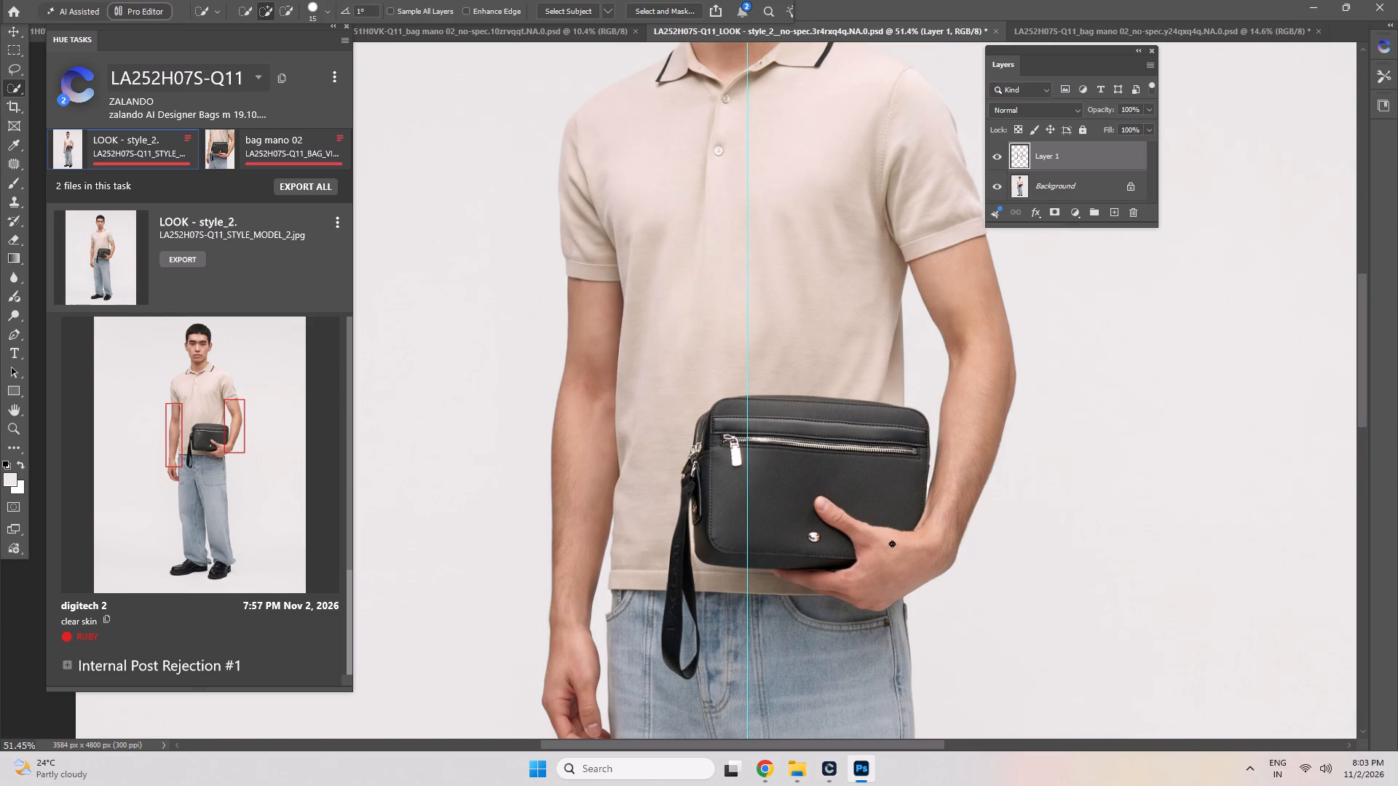
Apply the Dust & Scratches filter with its preset values to the copied arm layer.
key(Tab)
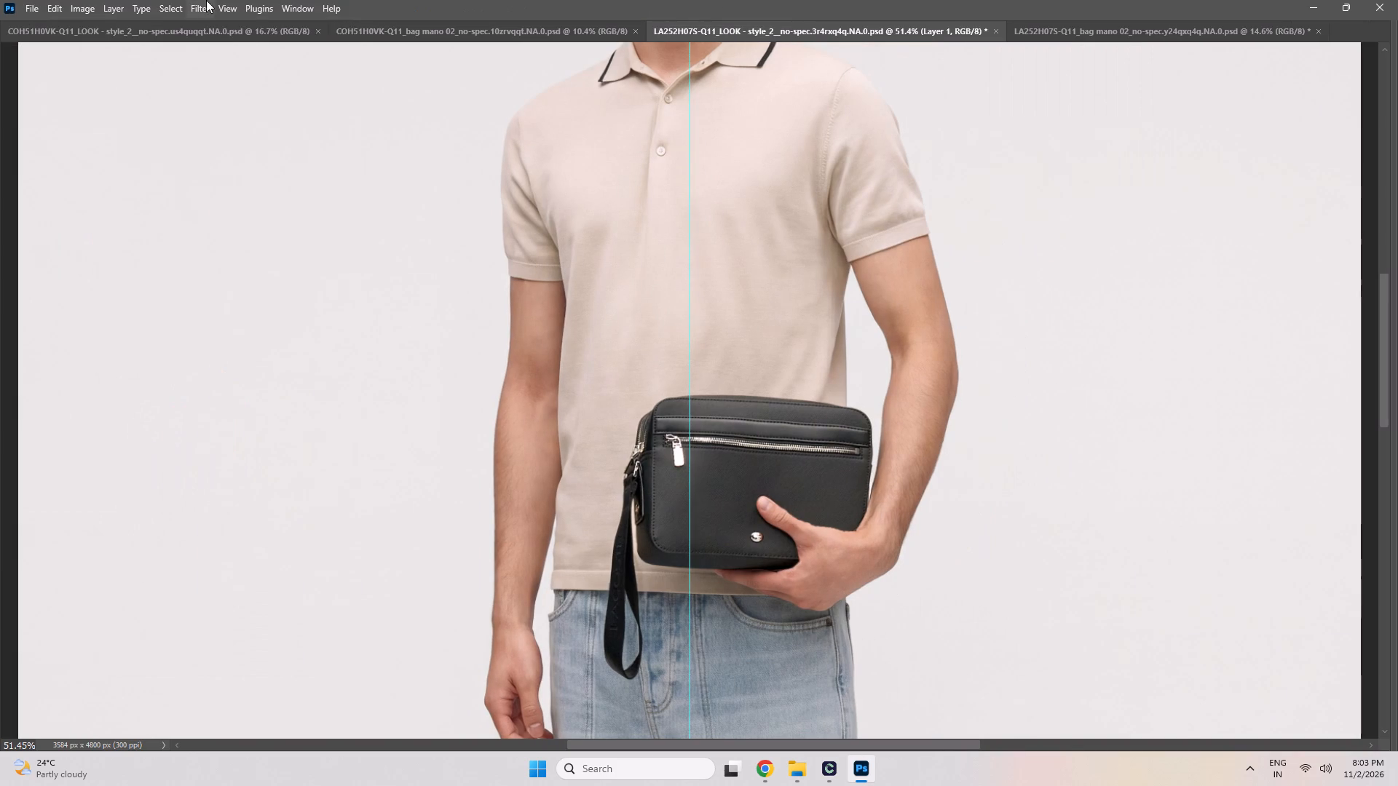
click(206, 5)
click(238, 248)
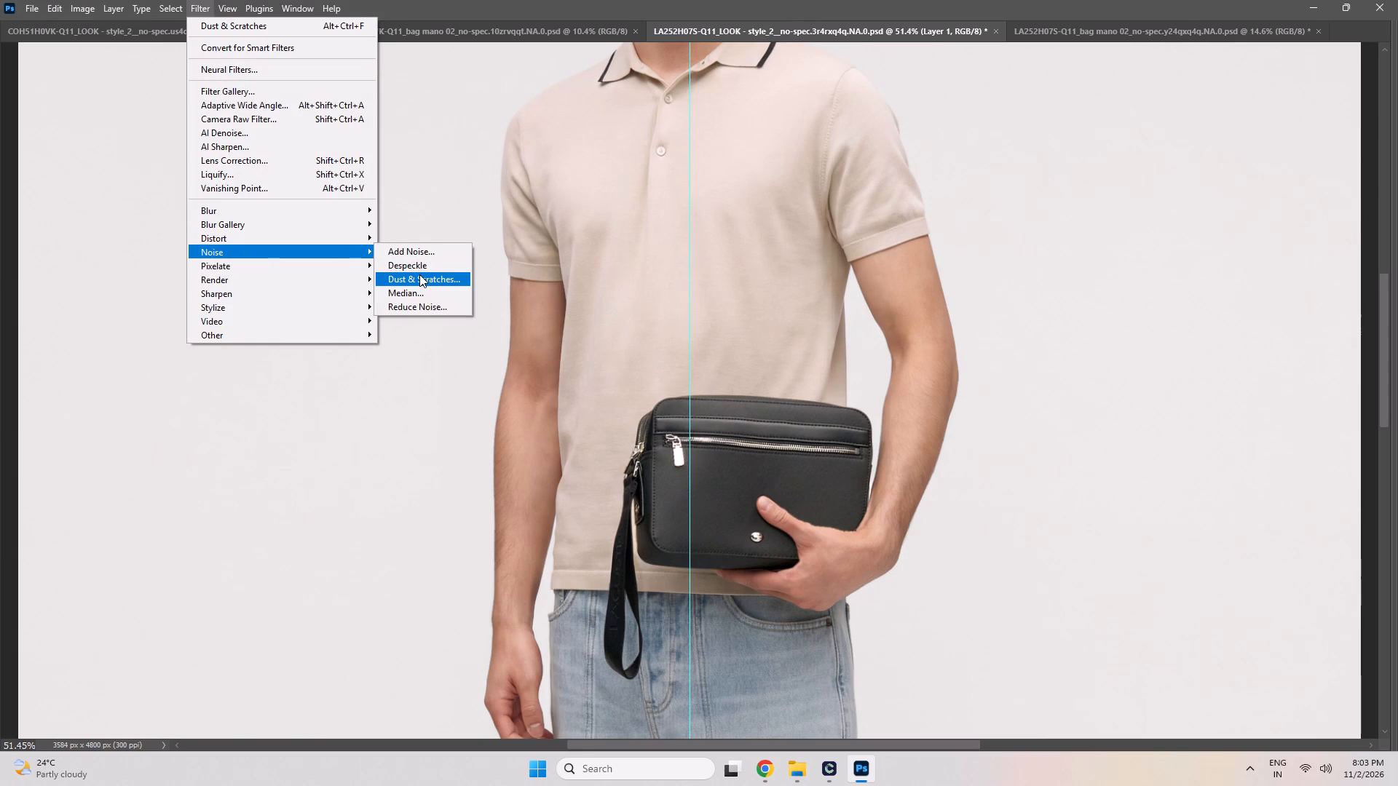
click(419, 276)
key(Return)
key(Tab)
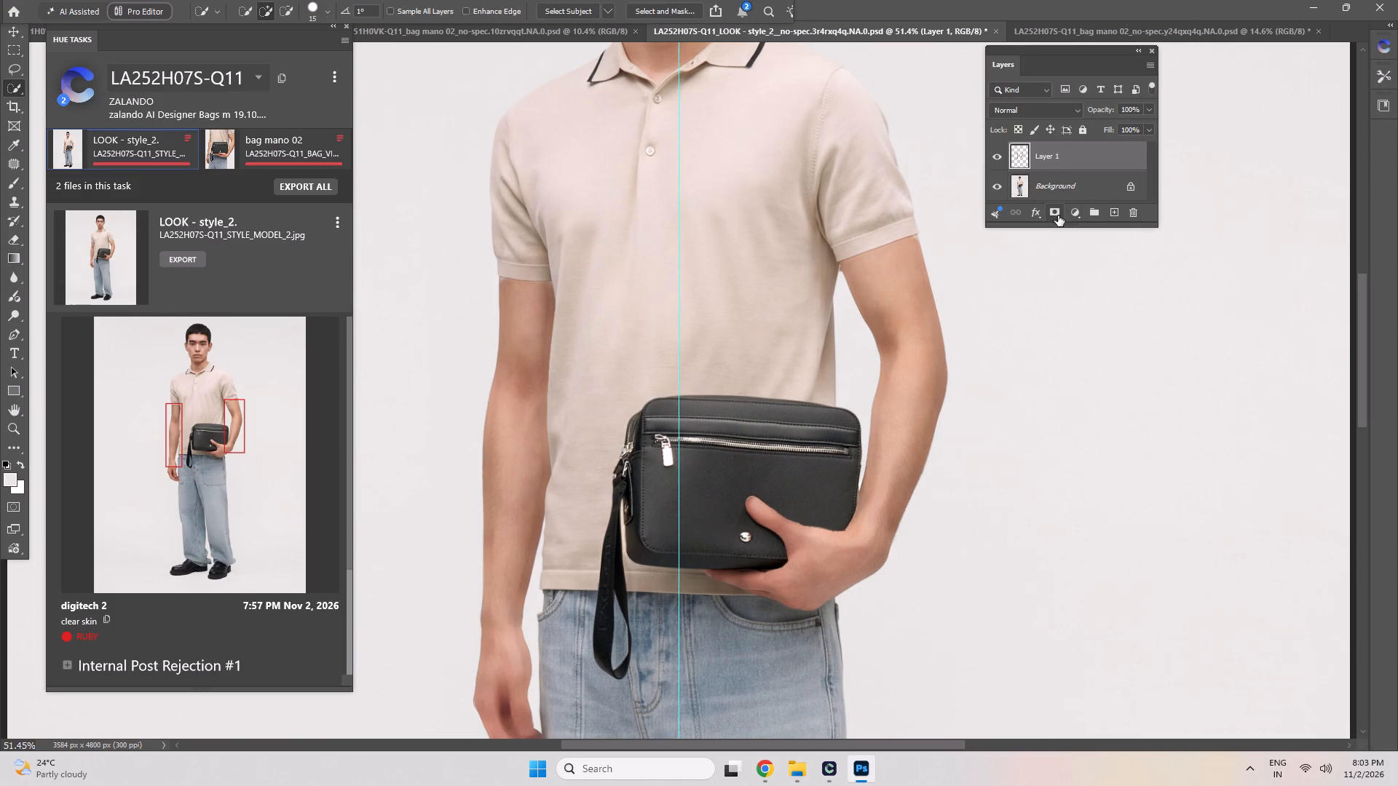
Add a black layer mask to the filtered arm layer.
alt+click(1058, 215)
Paint white on the layer mask with a brush enlarged to 60 px, revealing smoothed skin along the bag-holding forearm toward the wrist.
key(b)
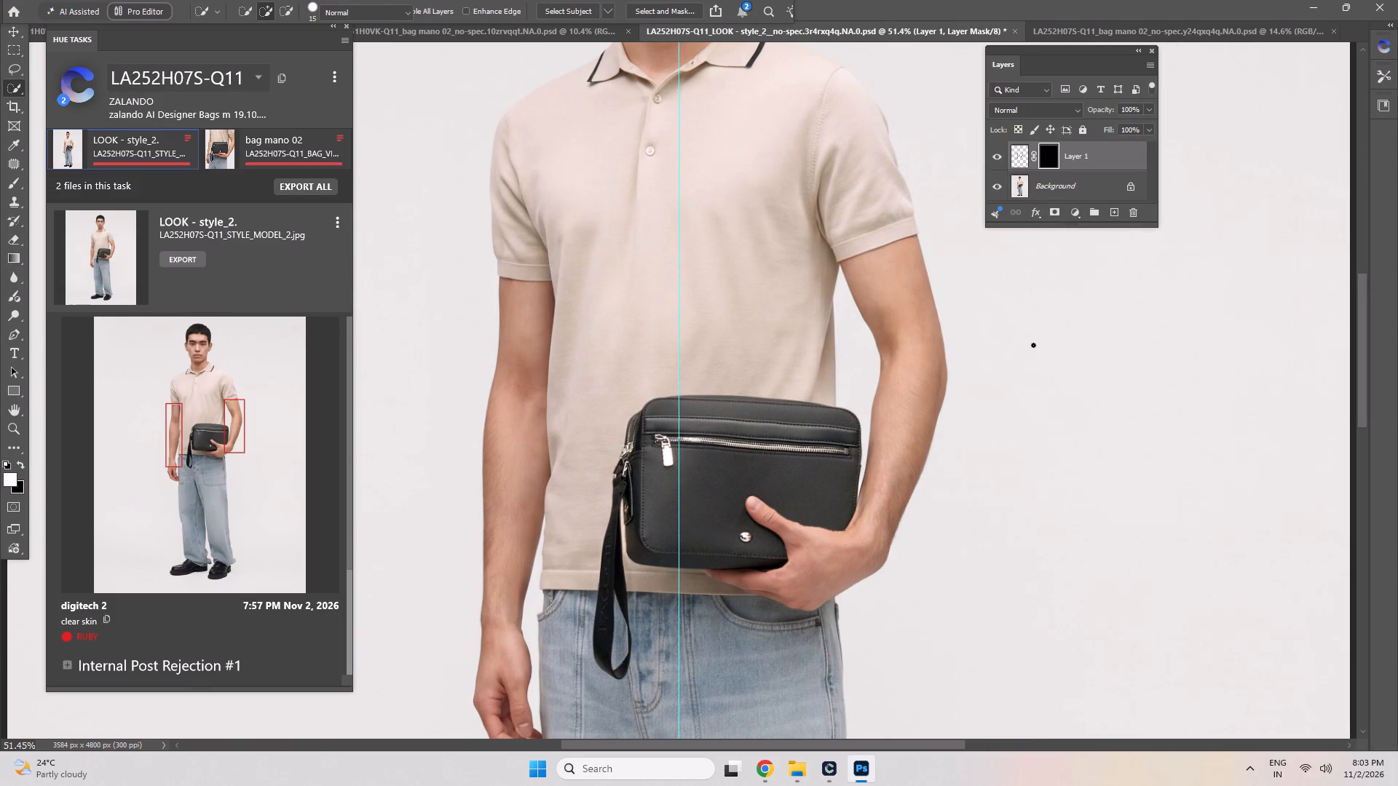
scroll(876, 456, up, 11)
key(bracketright)
key(bracketright)
key(bracketright)
key(bracketright)
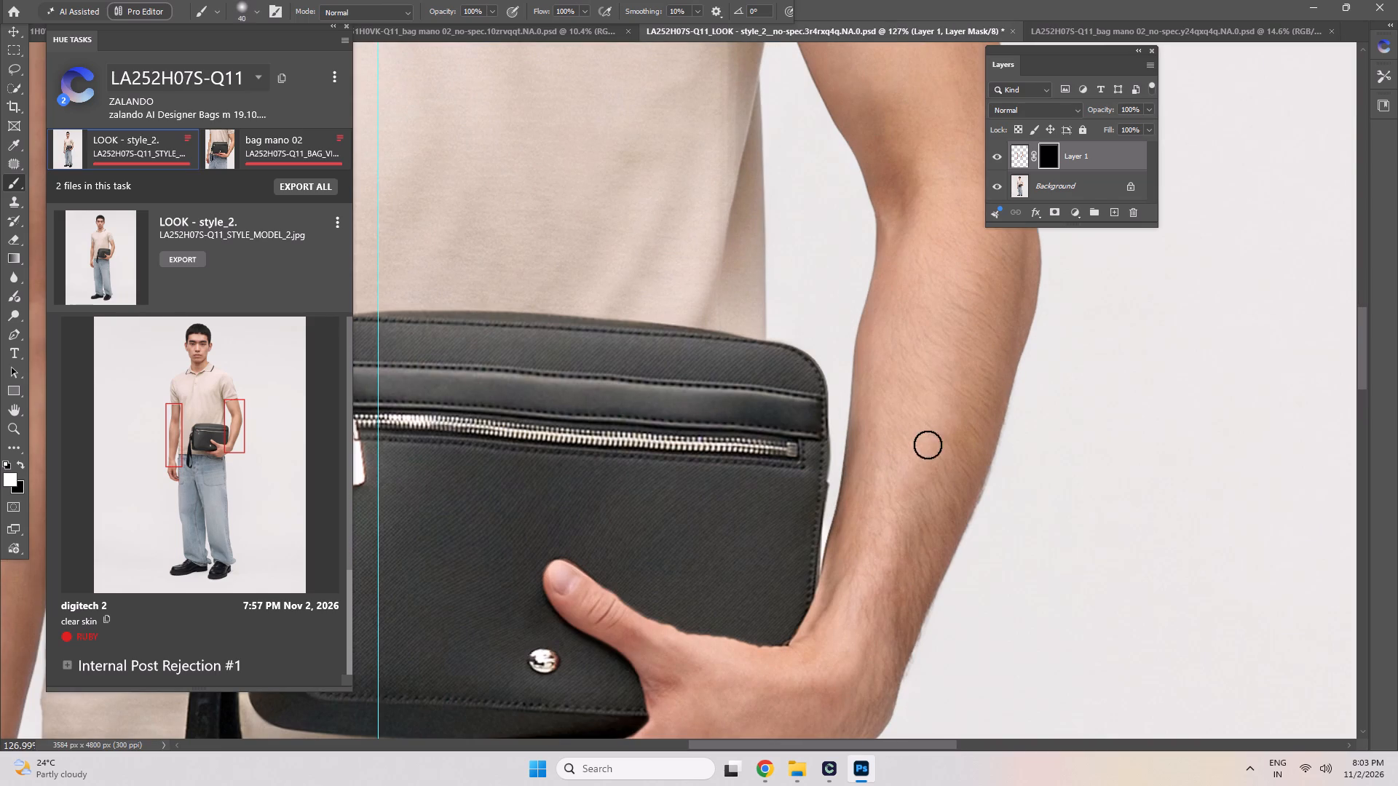
key(bracketright)
key(bracketright)
key(bracketright)
click(930, 509)
key(bracketright)
key(bracketright)
drag(923, 512, 912, 544)
key(bracketright)
drag(915, 524, 901, 584)
drag(907, 584, 904, 597)
drag(916, 589, 896, 659)
Continue painting the mask white from the wrist to the elbow and along the edges of the bag-holding arm.
drag(896, 659, 912, 573)
drag(920, 532, 946, 398)
drag(936, 368, 924, 317)
drag(921, 295, 910, 286)
drag(897, 307, 1007, 251)
drag(1009, 246, 1008, 266)
drag(1000, 265, 973, 322)
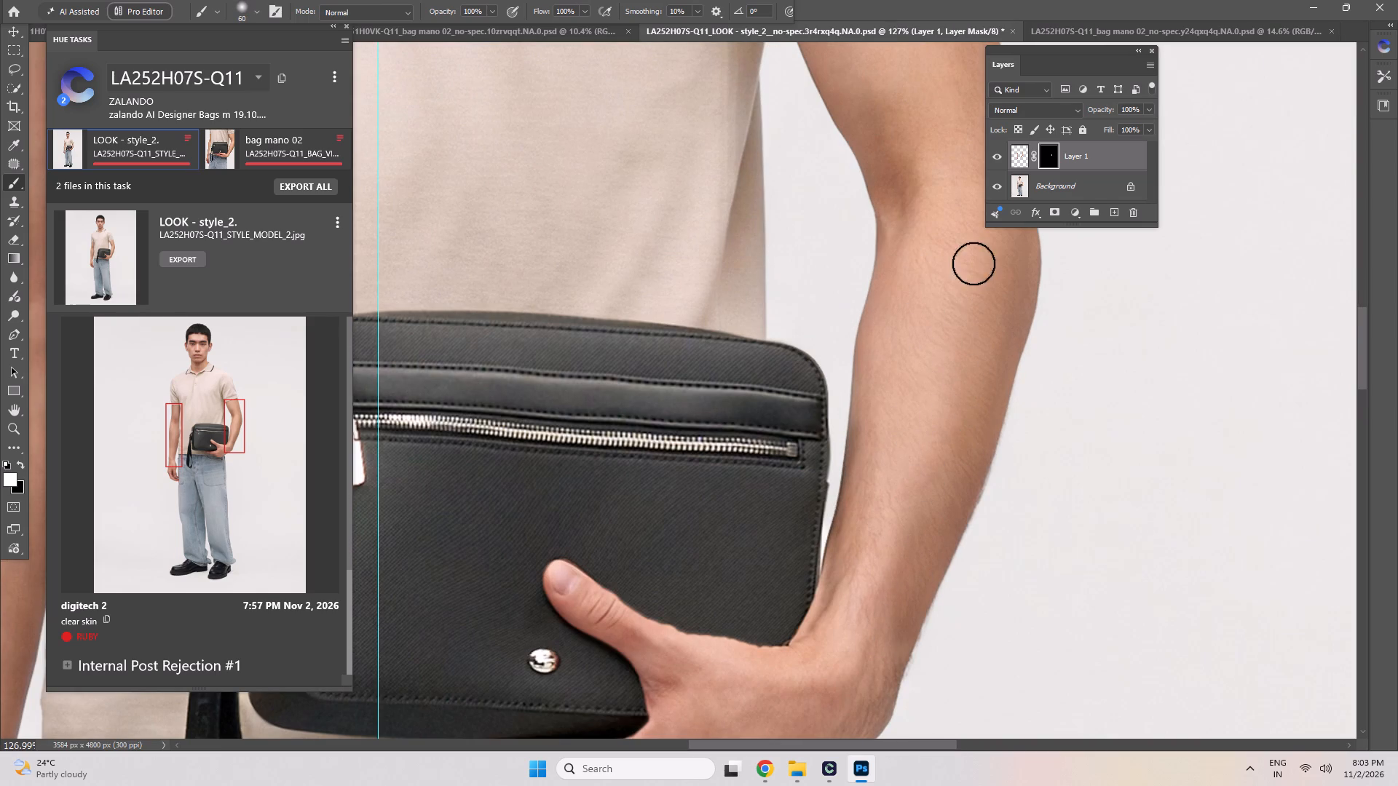
drag(971, 277, 972, 307)
drag(974, 261, 951, 488)
key(space)
scroll(949, 451, down, 4)
drag(957, 268, 990, 340)
drag(985, 340, 889, 547)
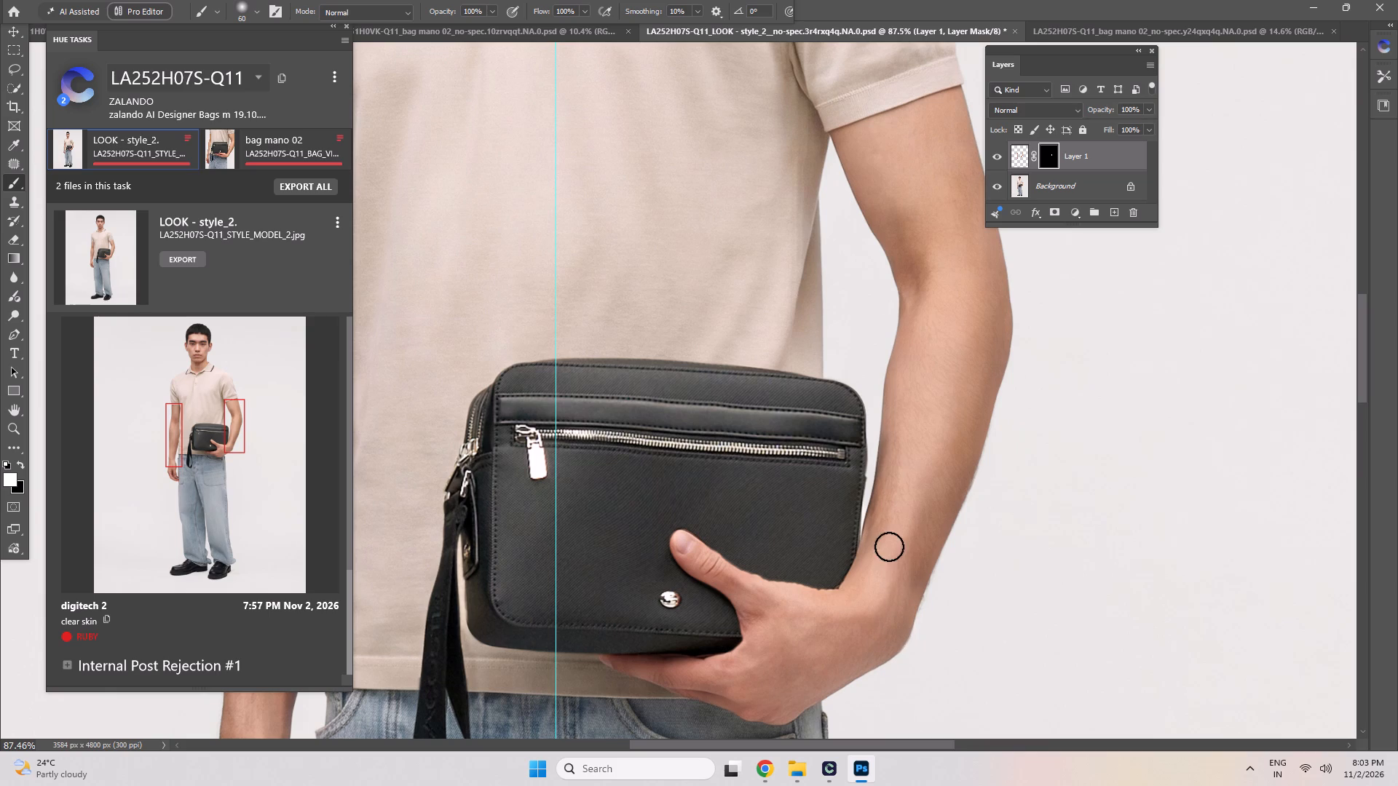
drag(889, 547, 901, 456)
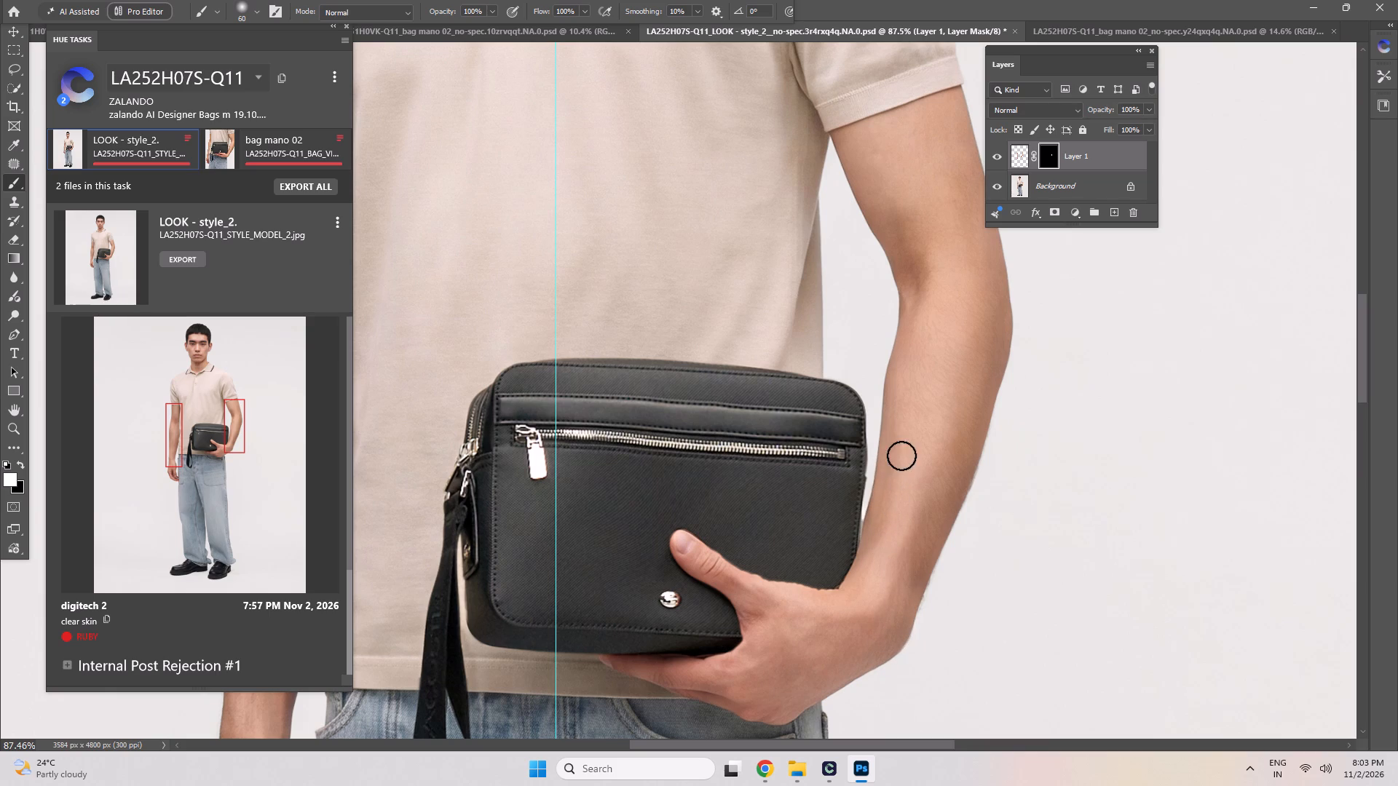
drag(901, 456, 939, 475)
drag(939, 475, 982, 424)
Paint the mask white along the outer side of the hanging arm's forearm, starting just below the elbow.
key(space)
key(space)
key(space)
key(space)
key(space)
key(space)
key(space)
key(space)
key(space)
key(space)
key(space)
key(space)
key(space)
key(space)
key(space)
key(space)
key(space)
key(space)
key(space)
key(space)
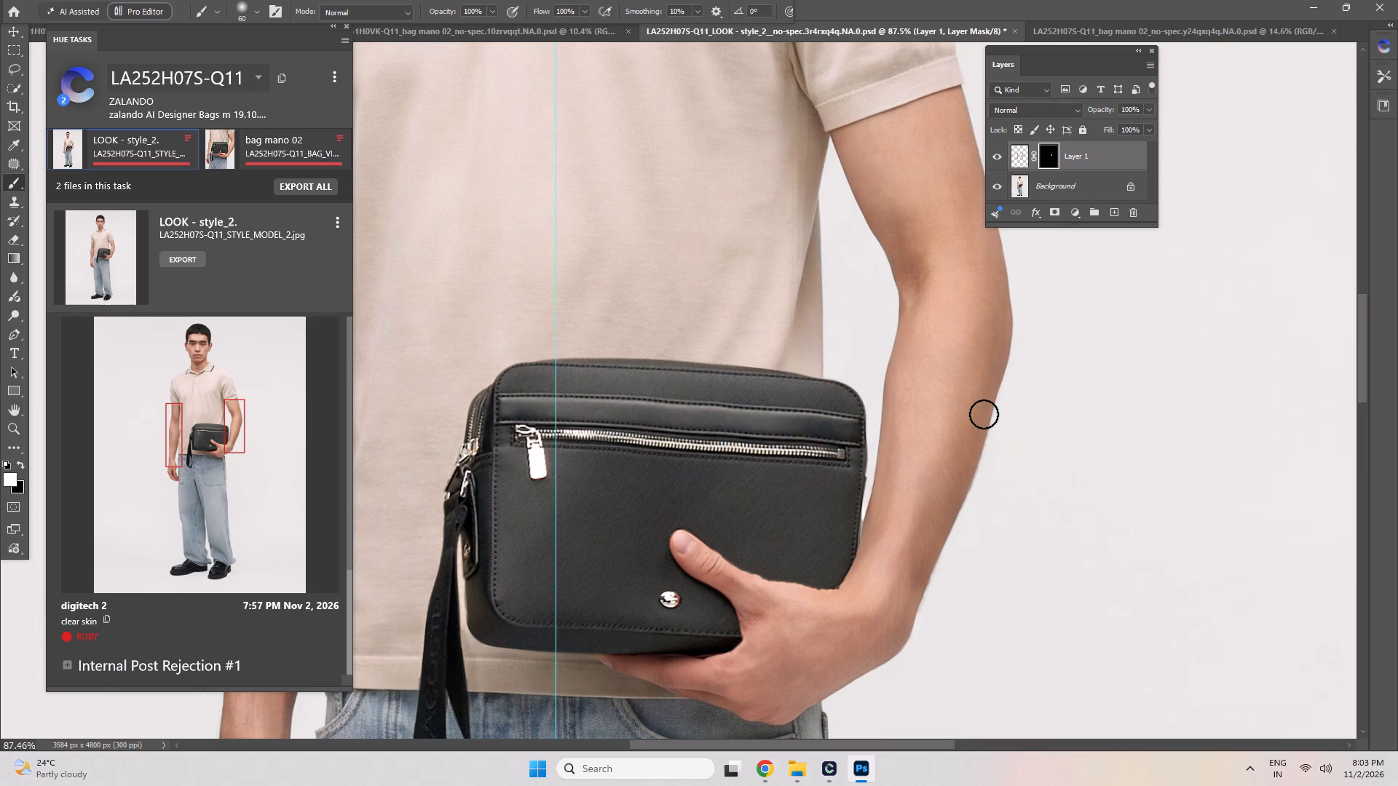
scroll(848, 477, down, 5)
drag(628, 579, 840, 536)
scroll(618, 439, up, 4)
scroll(731, 354, up, 3)
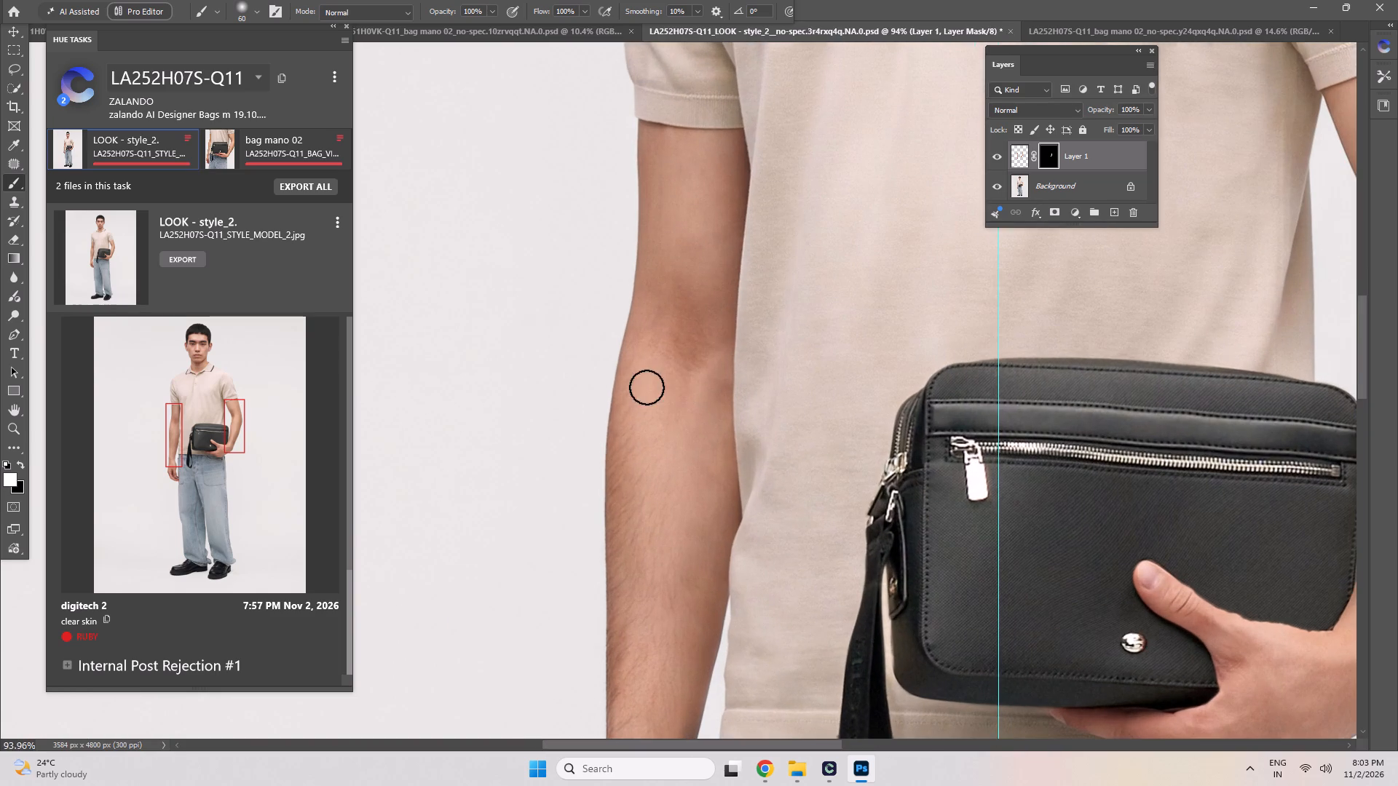
drag(637, 384, 625, 622)
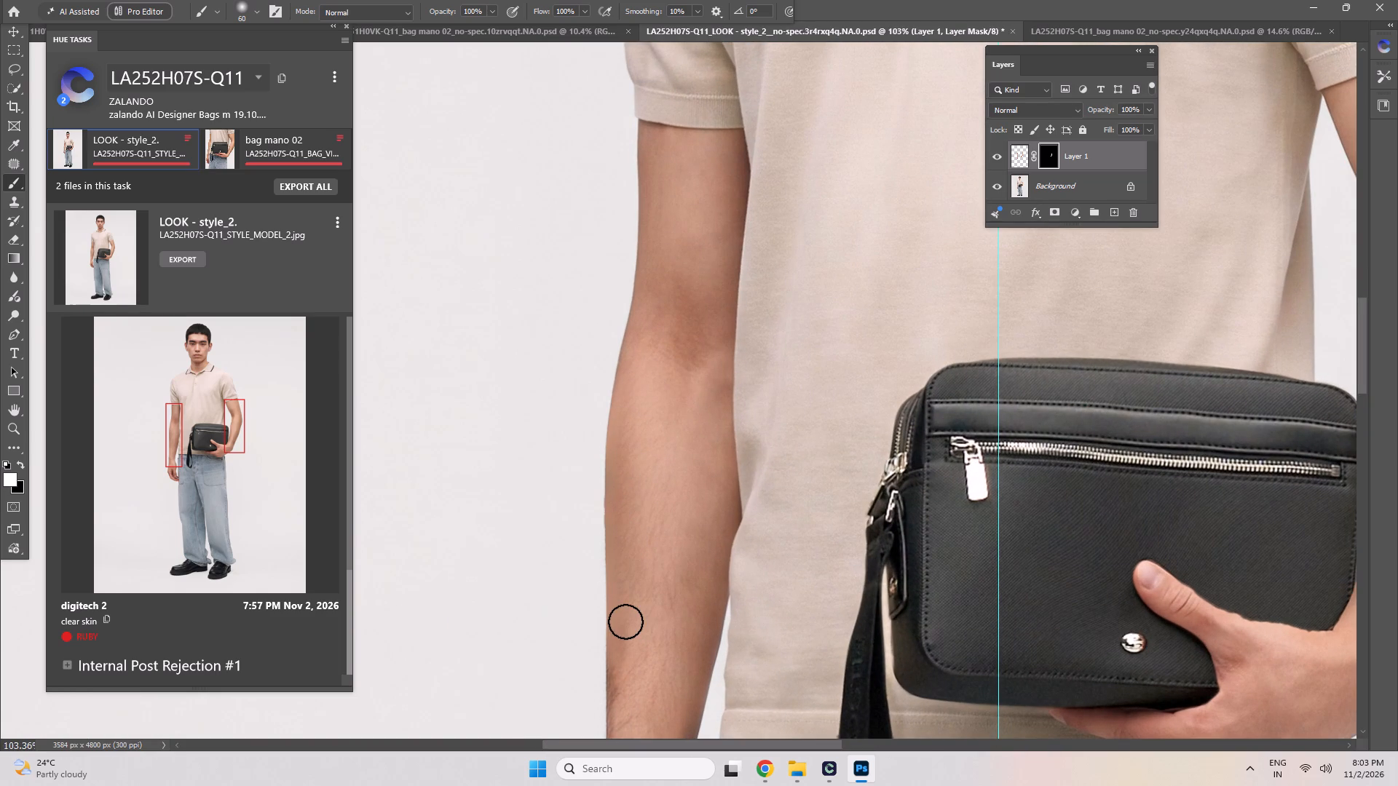
drag(625, 622, 625, 726)
Reveal the smoothed skin on the lower forearm of the hanging arm, painting the mask white to the wrist.
key(space)
key(space)
key(space)
key(space)
key(space)
drag(618, 614, 655, 442)
drag(655, 524, 645, 670)
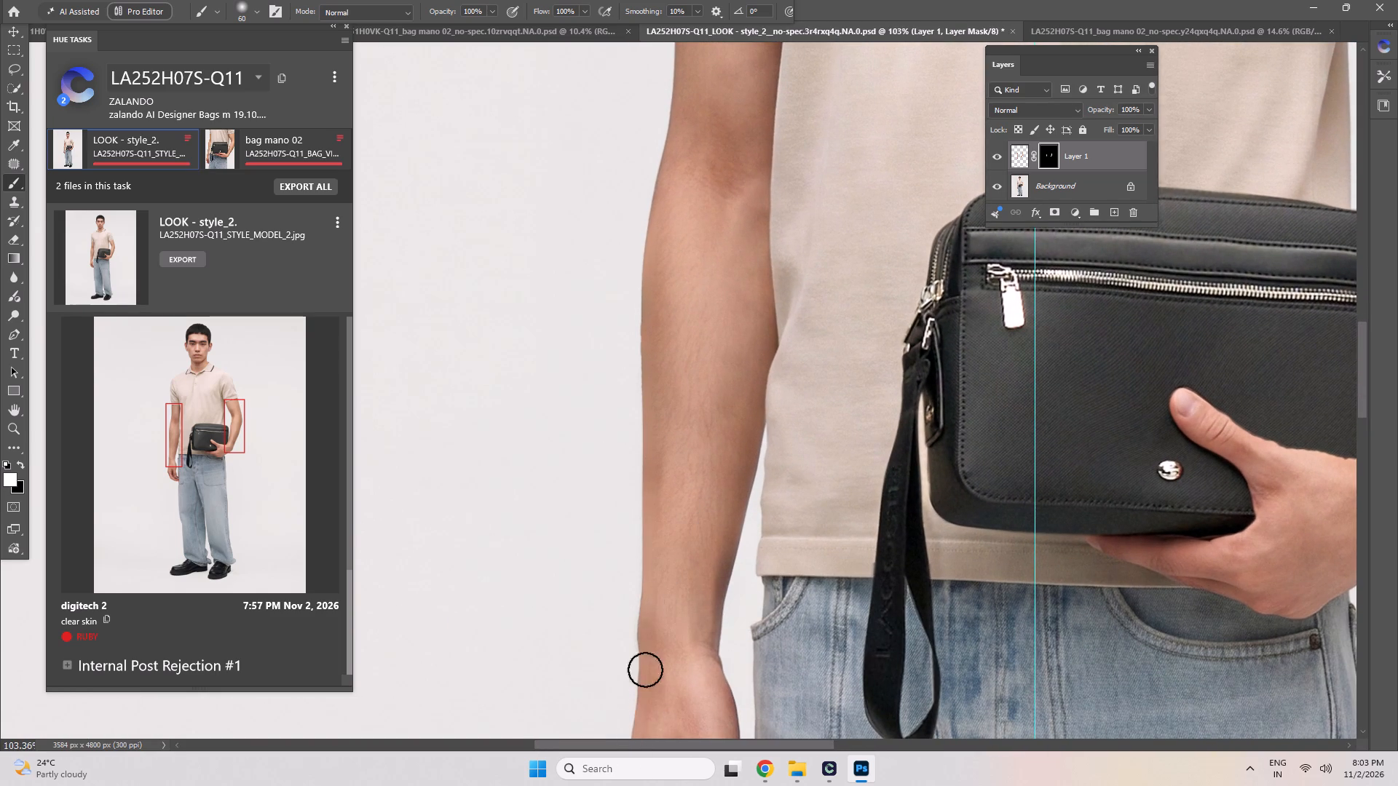
drag(645, 670, 645, 737)
Paint the mask white over the hanging arm's wrist and up the inner side of its forearm.
key(space)
key(space)
key(space)
key(space)
key(space)
key(space)
drag(658, 597, 684, 507)
drag(674, 673, 751, 535)
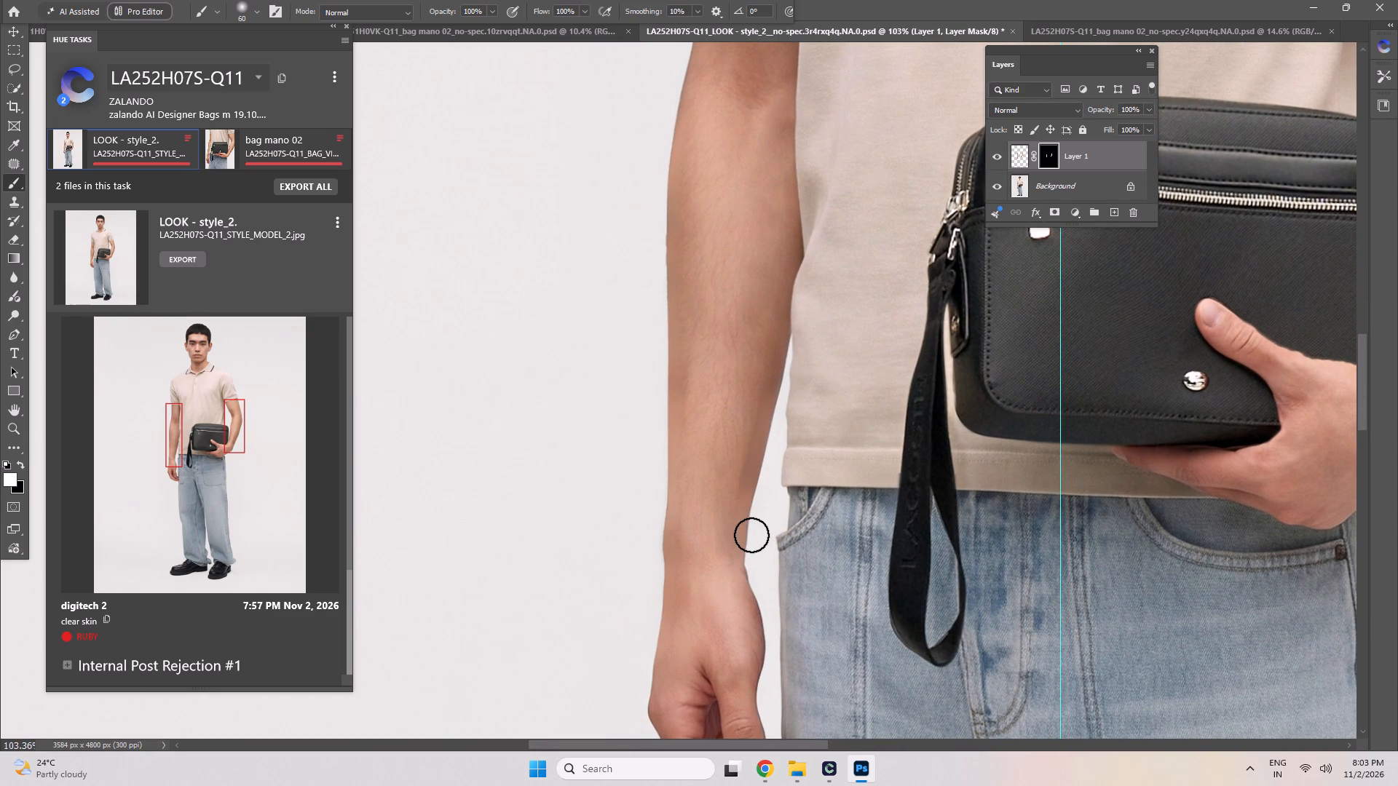
drag(751, 535, 750, 497)
drag(741, 502, 738, 416)
drag(738, 416, 749, 101)
Paint the mask white over the elbow area of the hanging arm.
key(space)
key(space)
key(space)
key(space)
drag(750, 115, 720, 310)
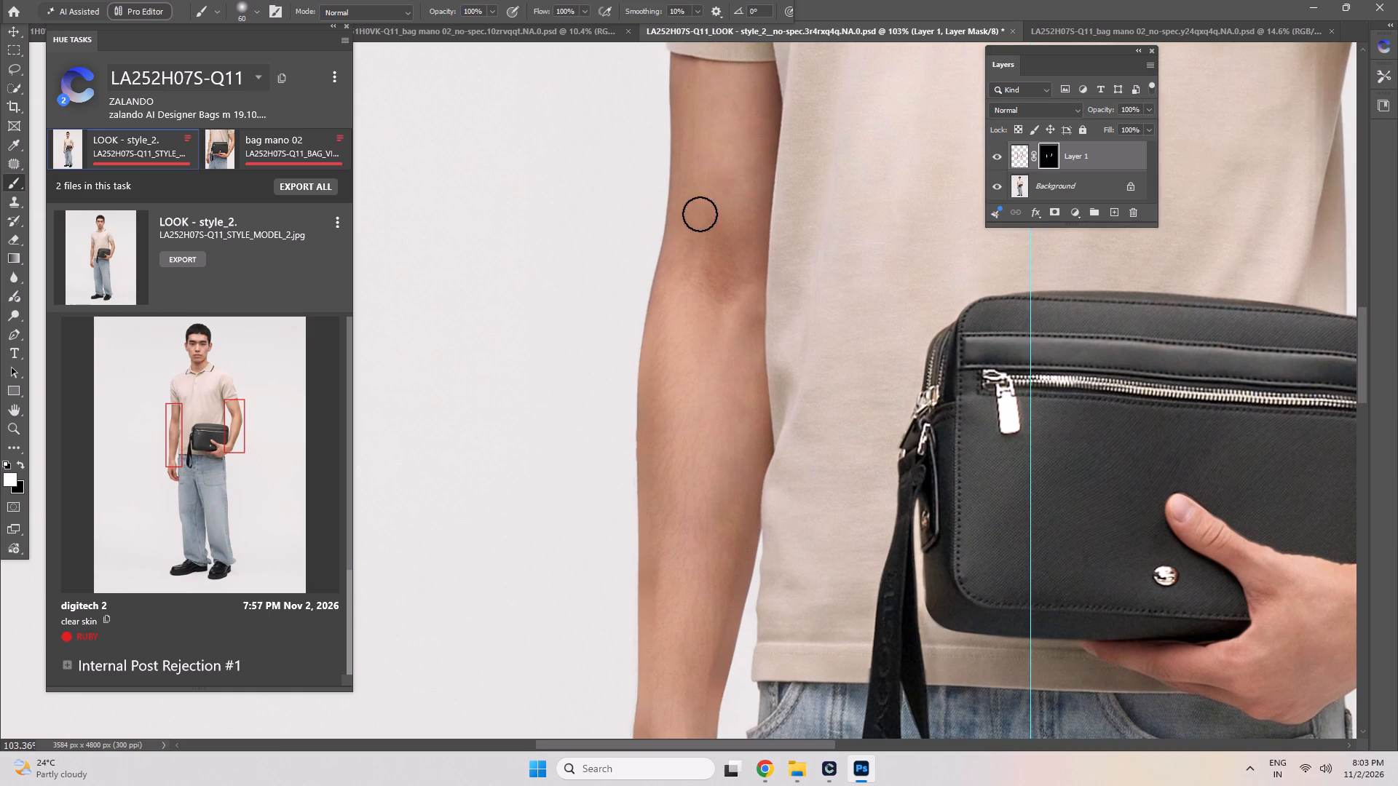
drag(699, 210, 722, 392)
Merge the masked arm layer down into the Background.
key(space)
key(space)
key(space)
key(space)
key(space)
key(space)
key(space)
key(space)
key(space)
key(space)
key(space)
key(space)
key(space)
key(space)
key(space)
key(space)
key(space)
key(space)
key(space)
key(space)
scroll(725, 445, down, 11)
drag(796, 545, 754, 403)
key(ctrl+e)
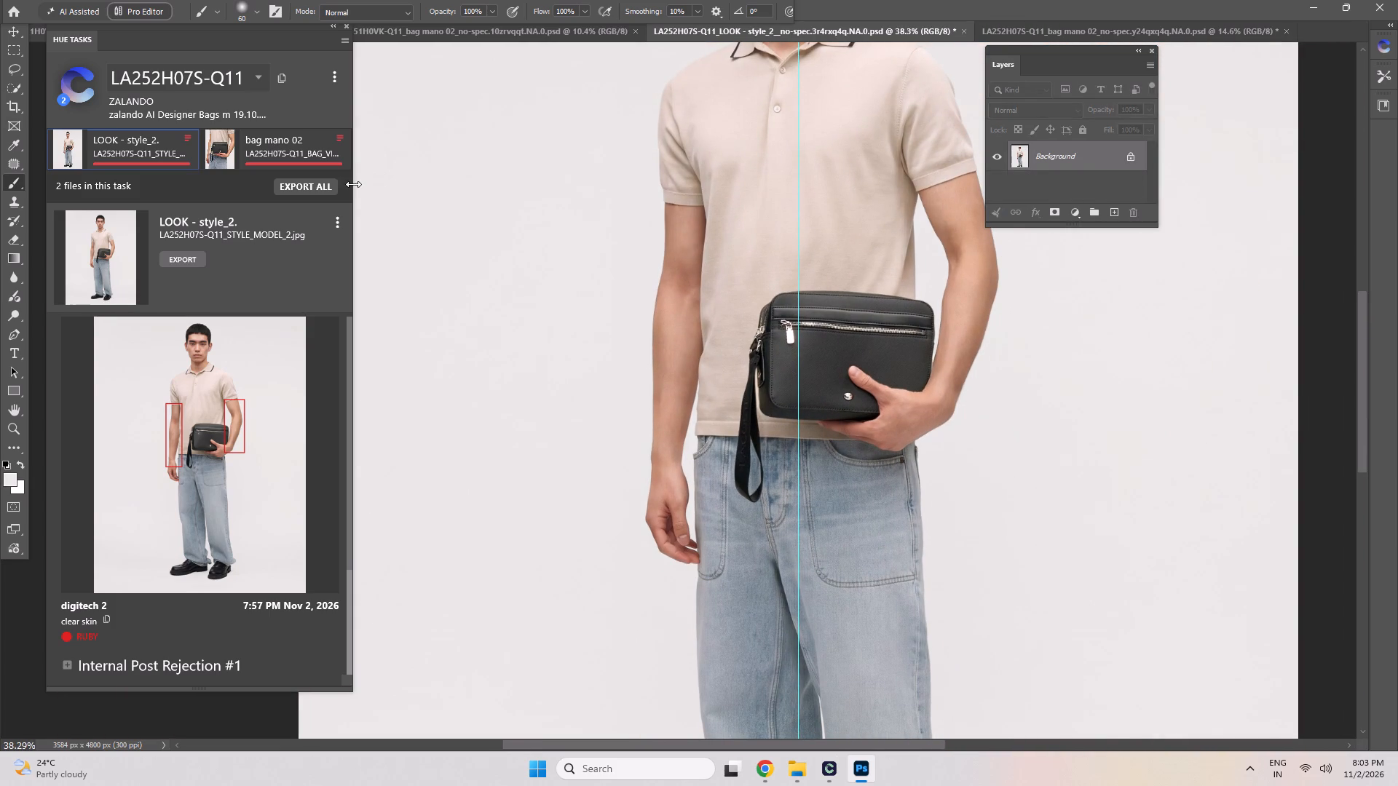
Export both images of the LA252H07S-Q11 task.
click(313, 188)
click(291, 326)
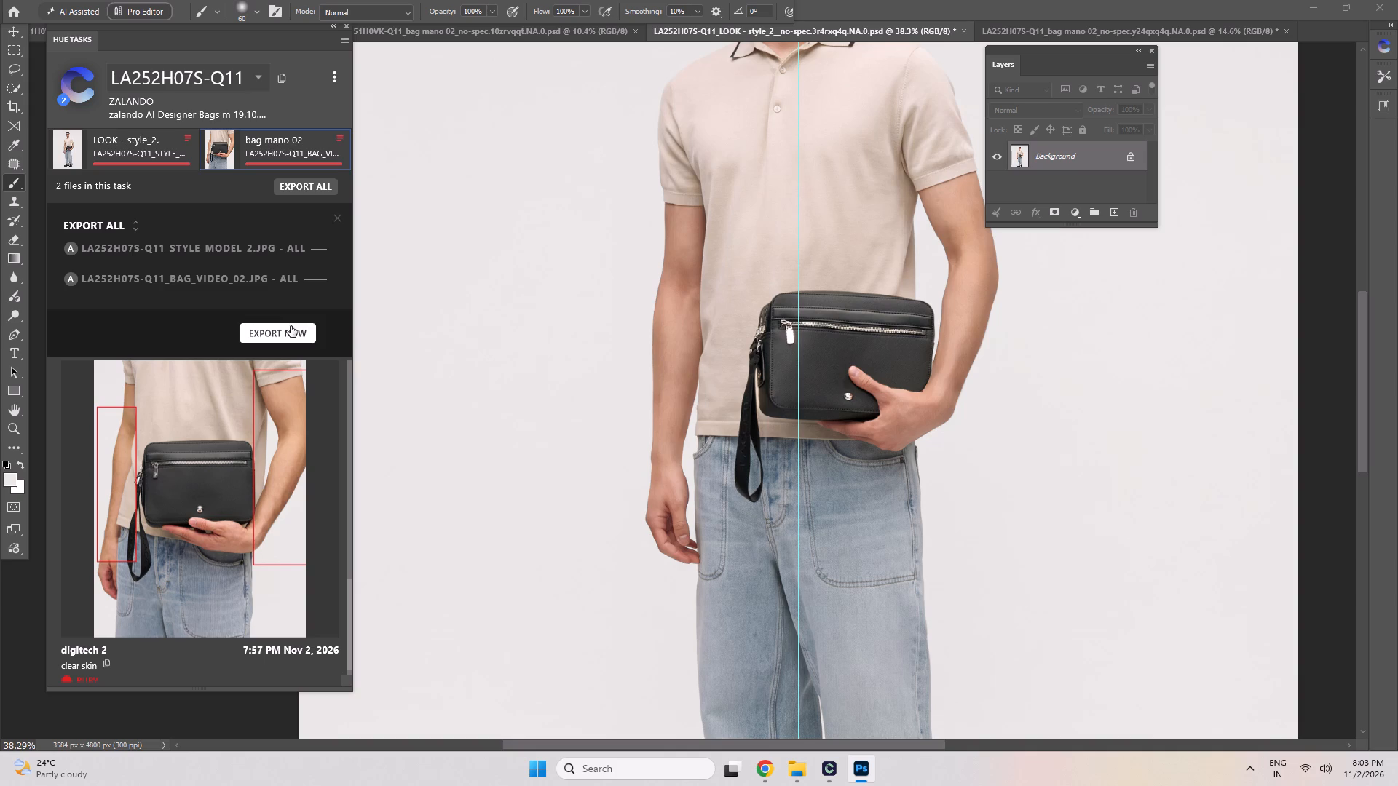
Upload the exported LA252H07S-Q11 images from the Hue tasks in Photoshop.
click(842, 770)
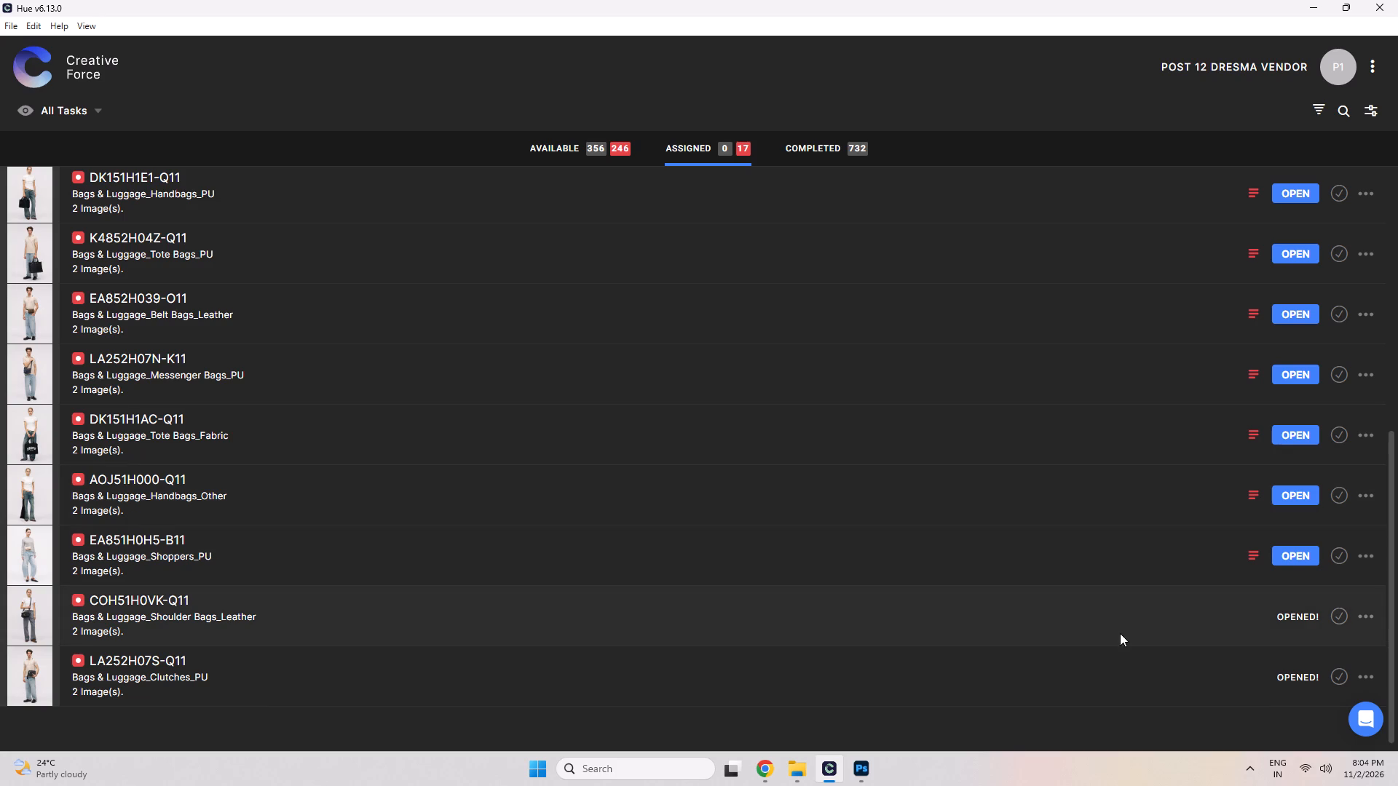
click(865, 770)
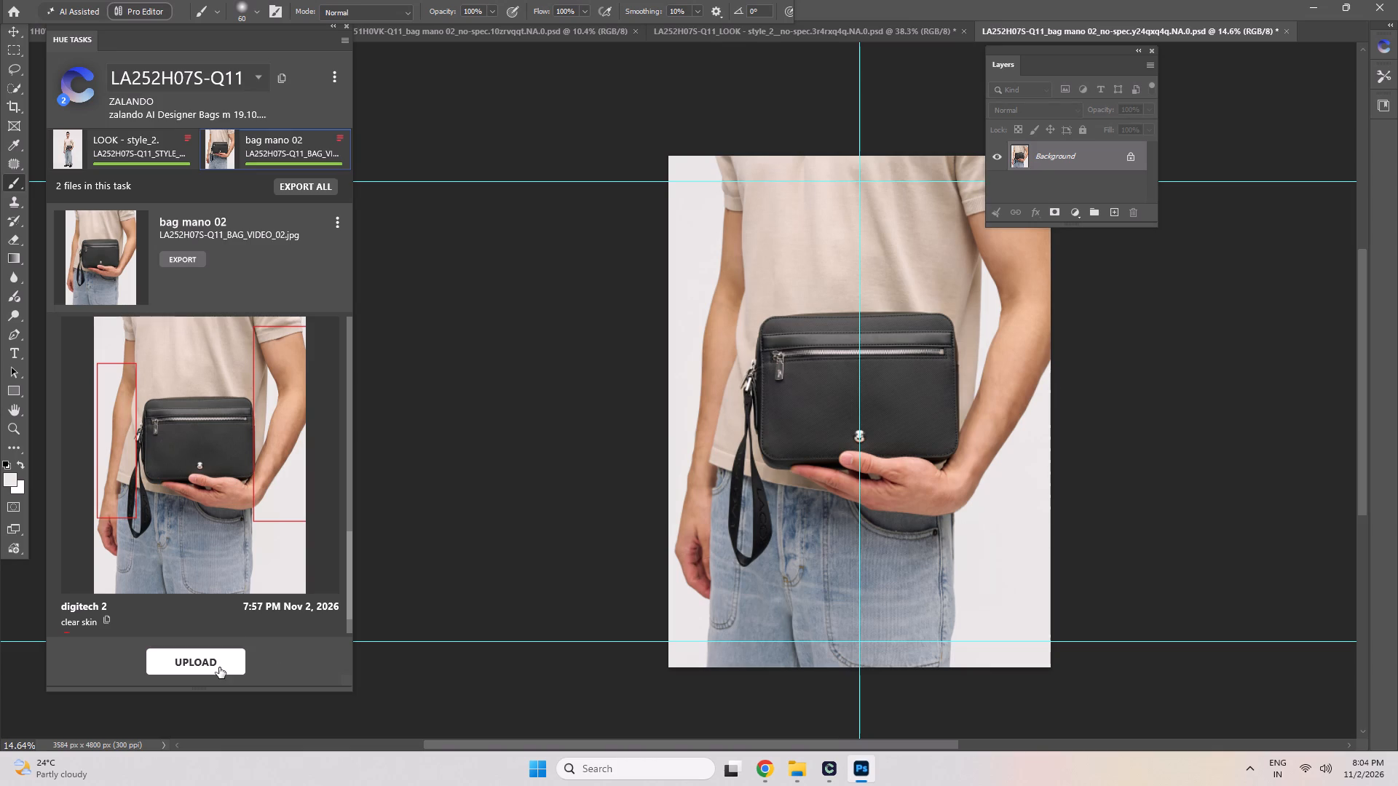
click(219, 667)
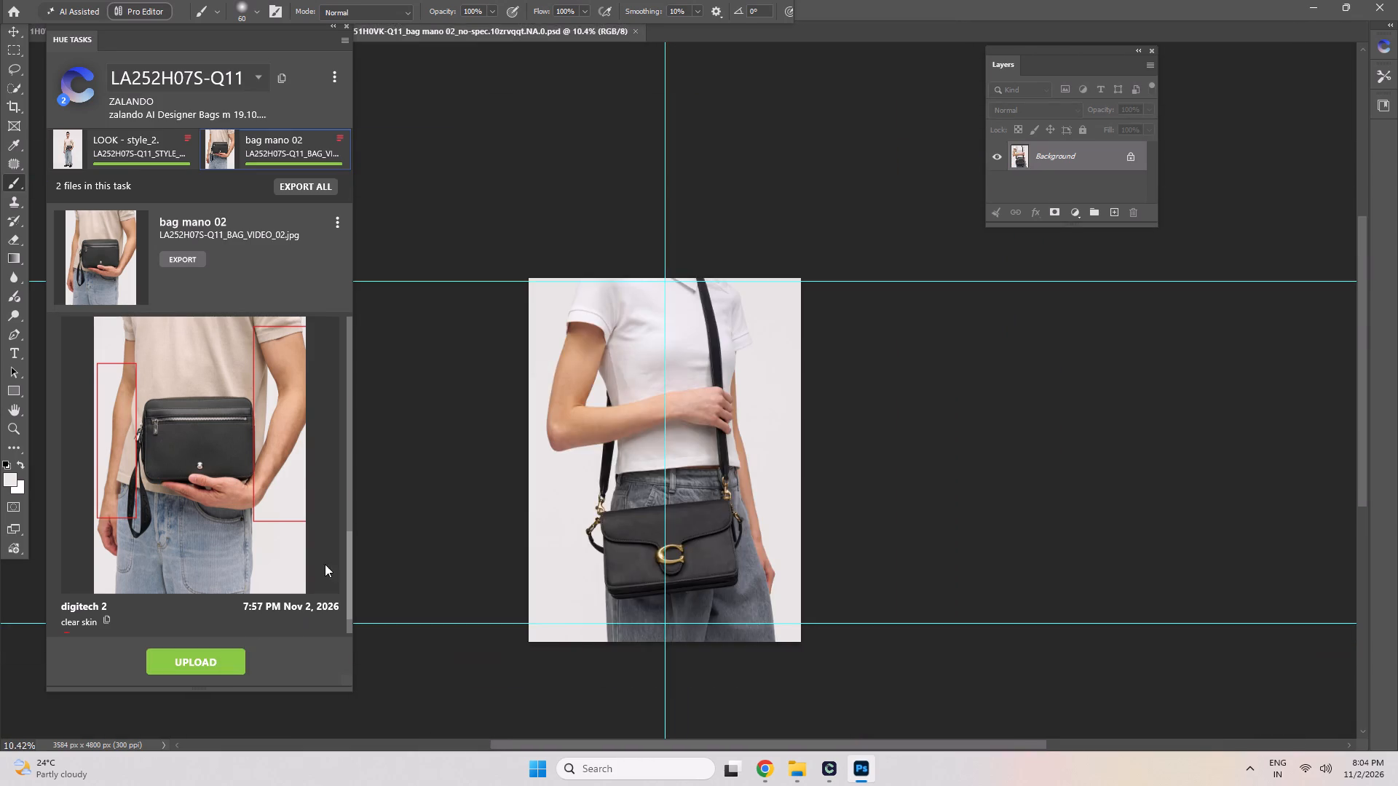
Switch to Hue and look through the assigned tasks for the next rejected task.
click(832, 779)
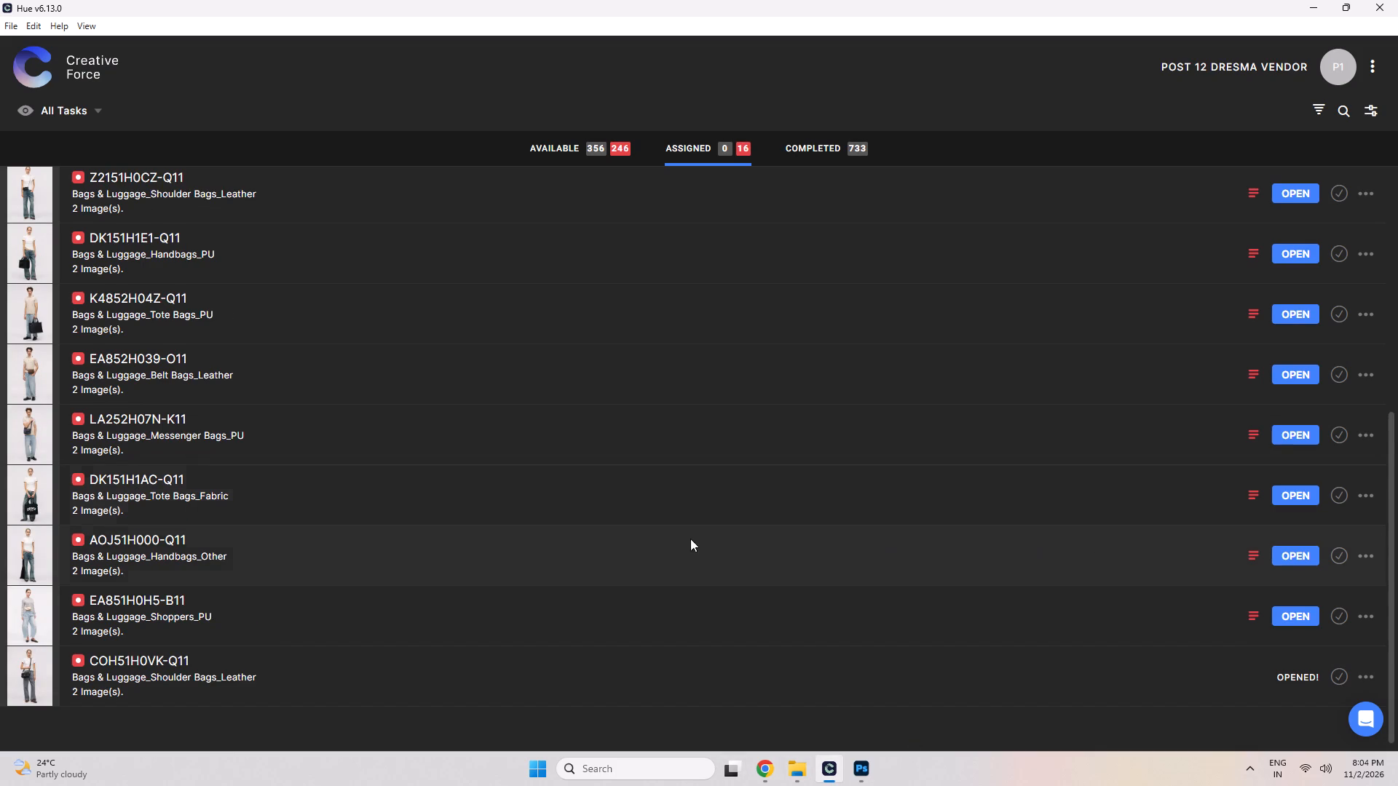
scroll(568, 483, up, 10)
scroll(564, 476, down, 9)
scroll(568, 480, up, 7)
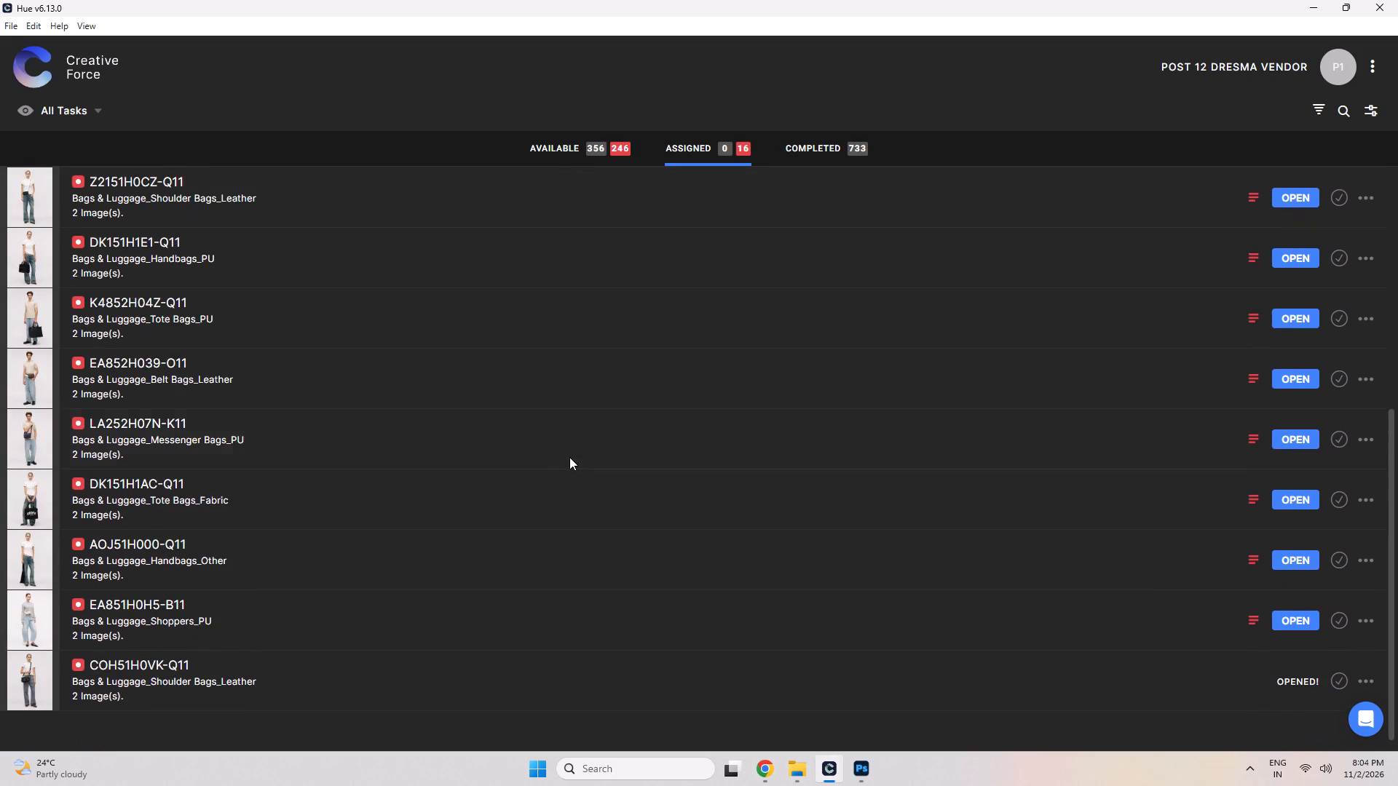